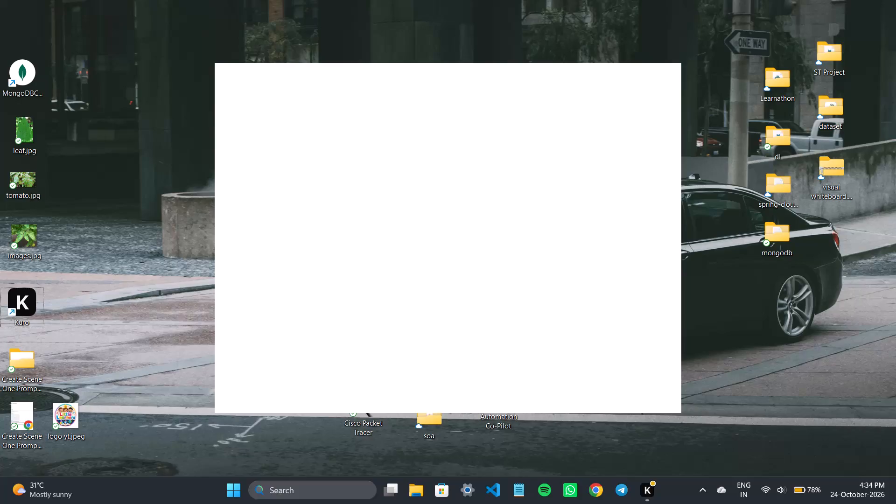
Launch Microsoft Word.
left_click(327, 489)
type("word")
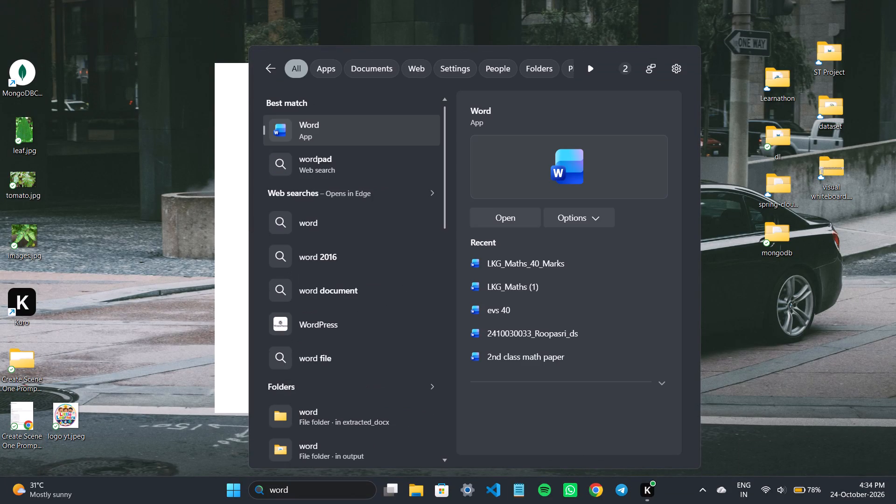
double_click(329, 138)
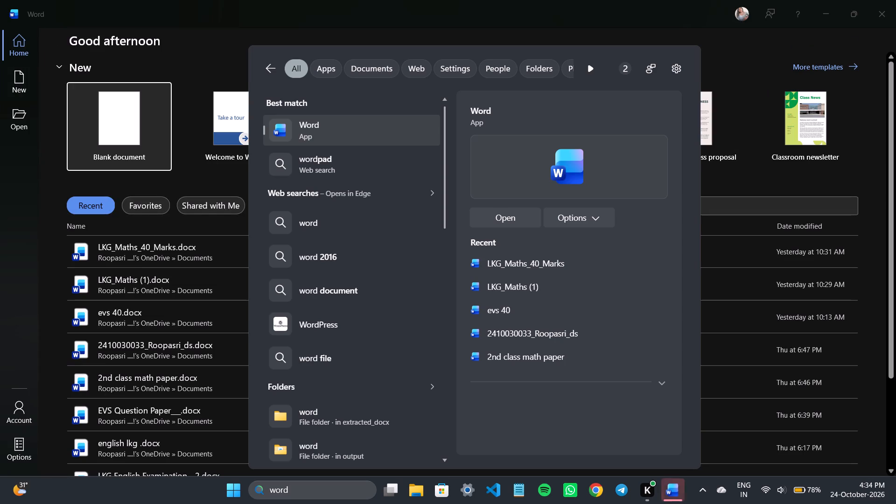
left_click(206, 29)
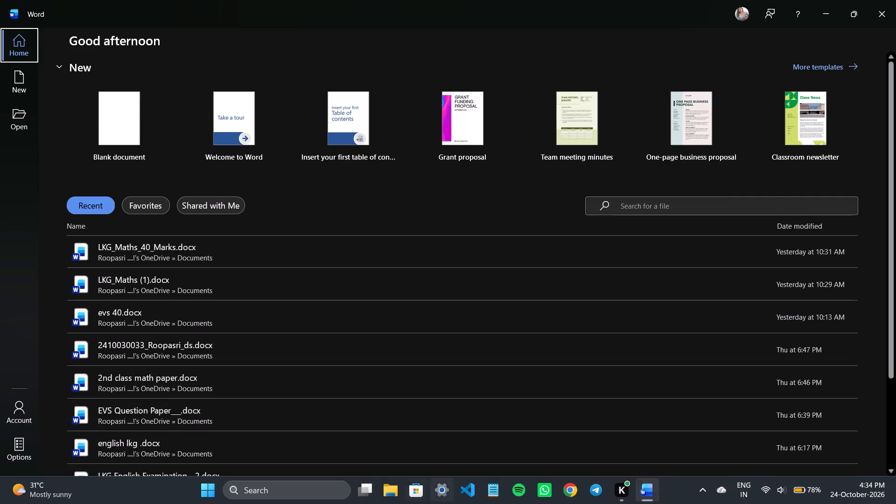
Open LKG English Examination - 2.docx from the OneDrive Documents folder in File Explorer and glance over its first page.
left_click(390, 490)
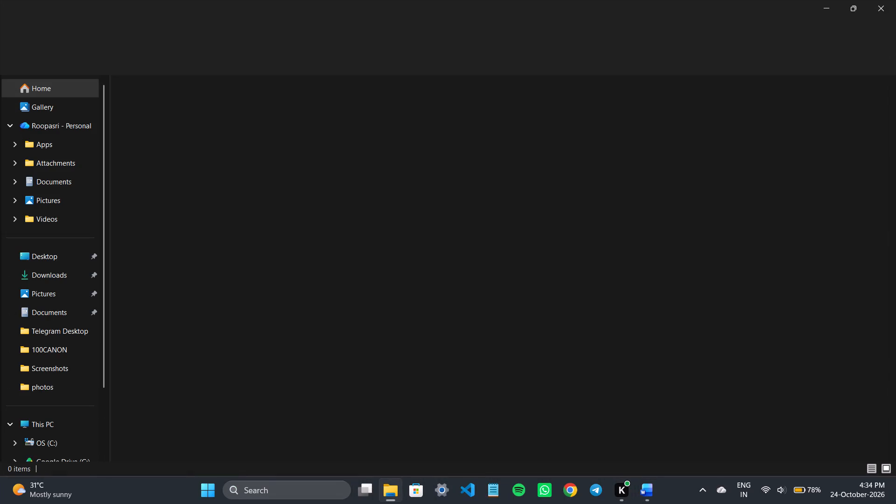
left_click(57, 202)
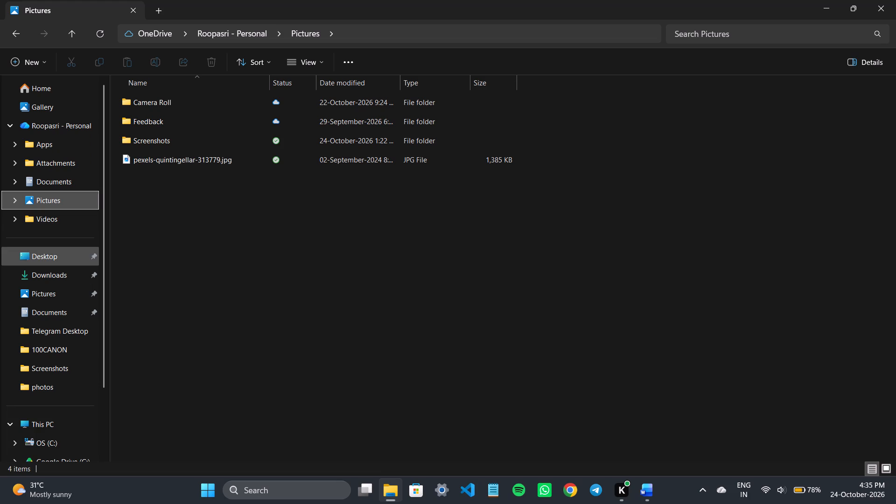
left_click(65, 184)
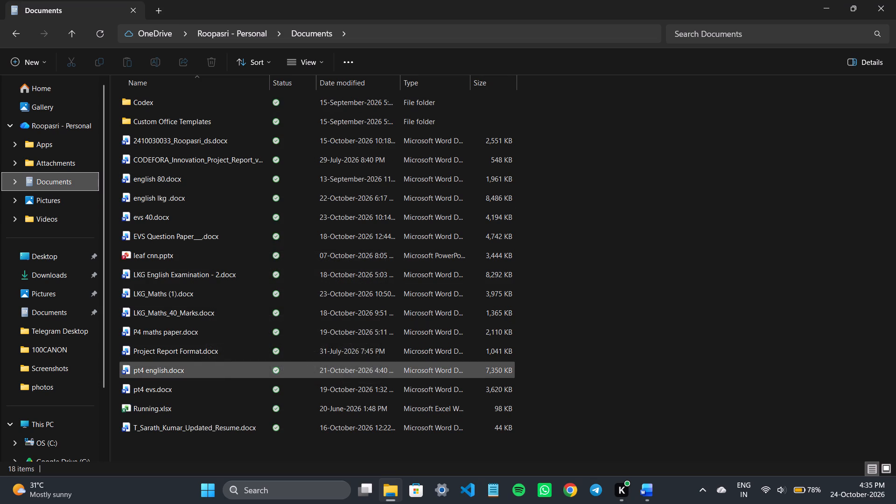
left_click(228, 274)
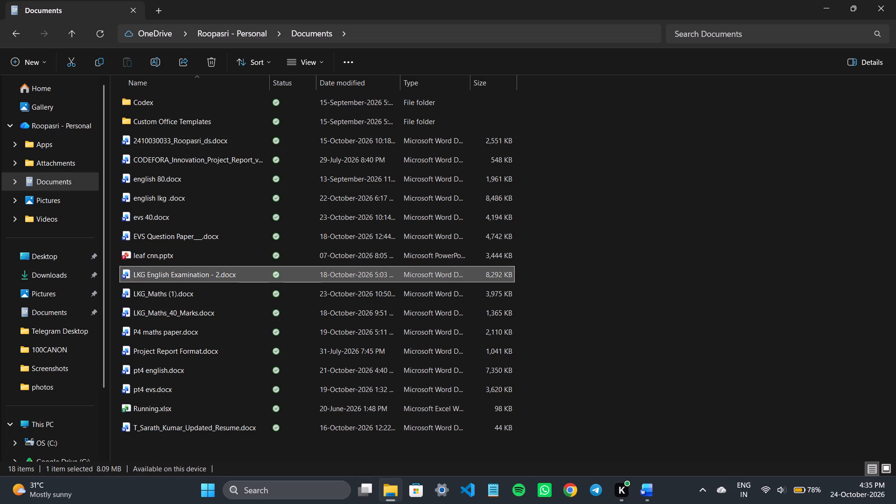
double_click(228, 274)
key("alt+Tab")
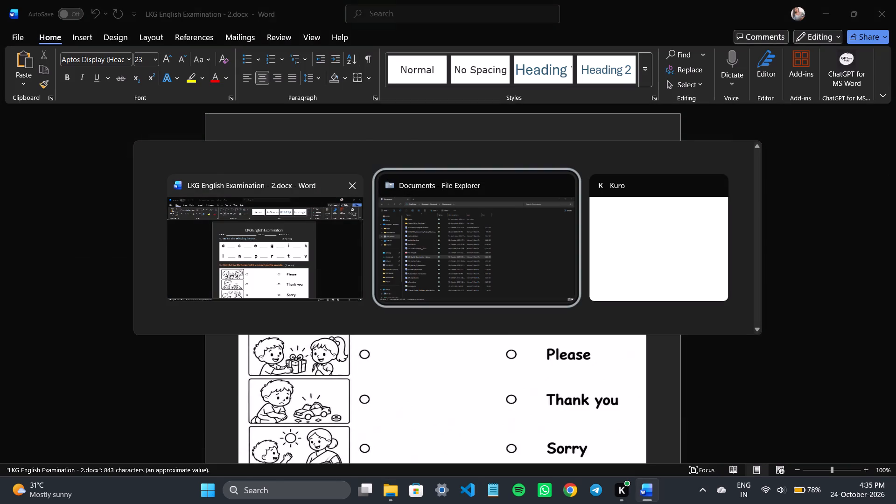
left_click(297, 260)
scroll(386, 285, "down", 1)
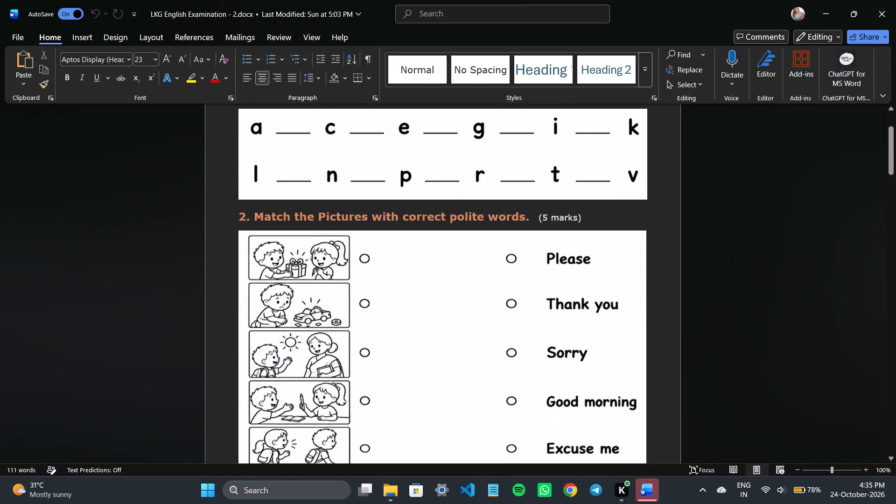
scroll(386, 285, "up", 1)
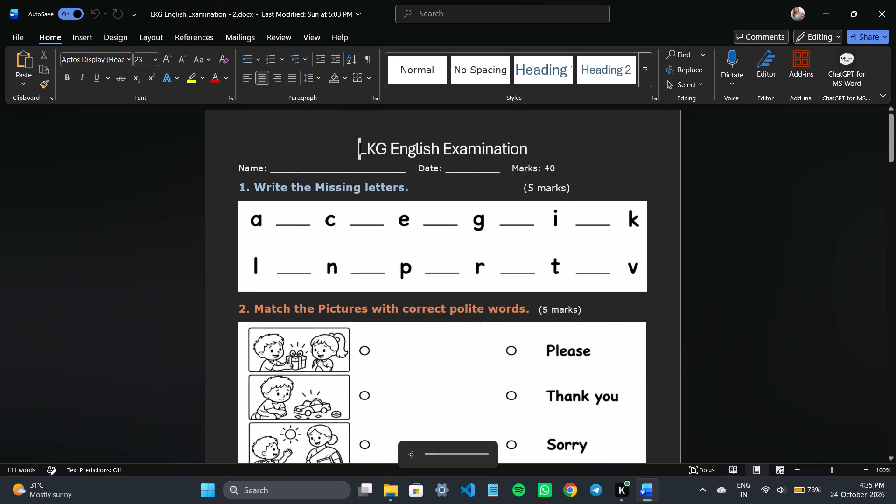
Open english lkg .docx from the Documents folder and close the File Explorer window.
key("alt+Tab")
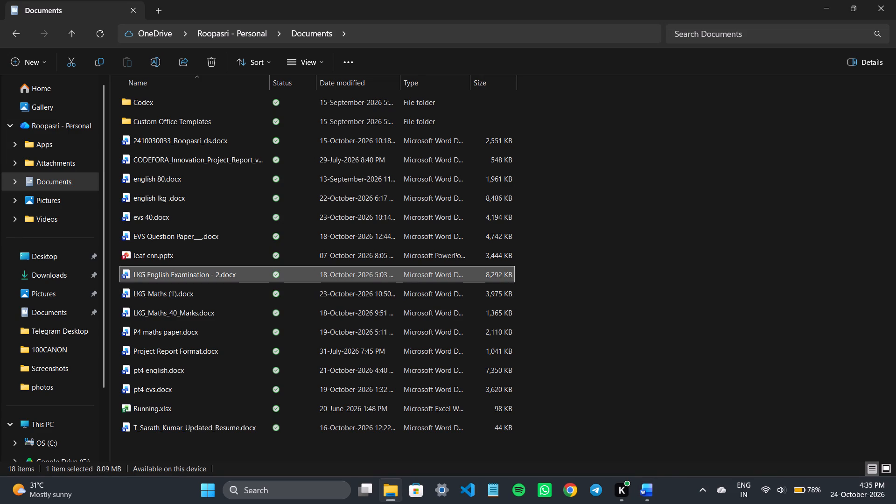
double_click(223, 204)
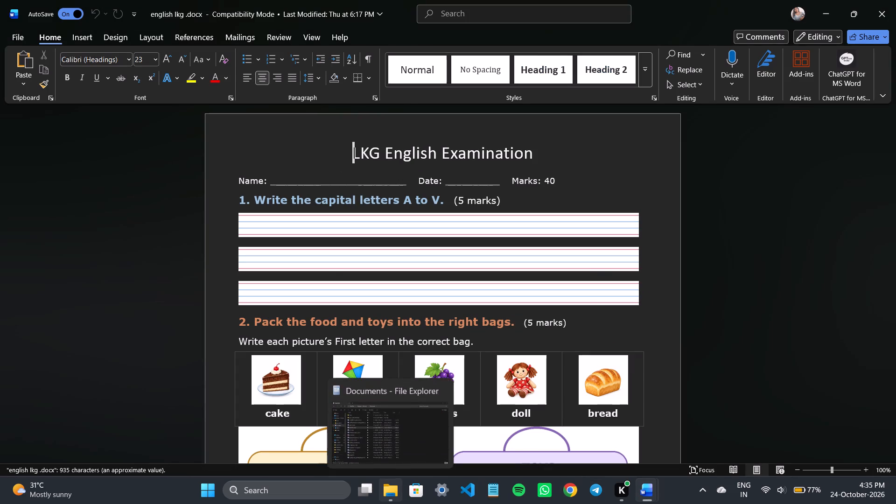
left_click(398, 444)
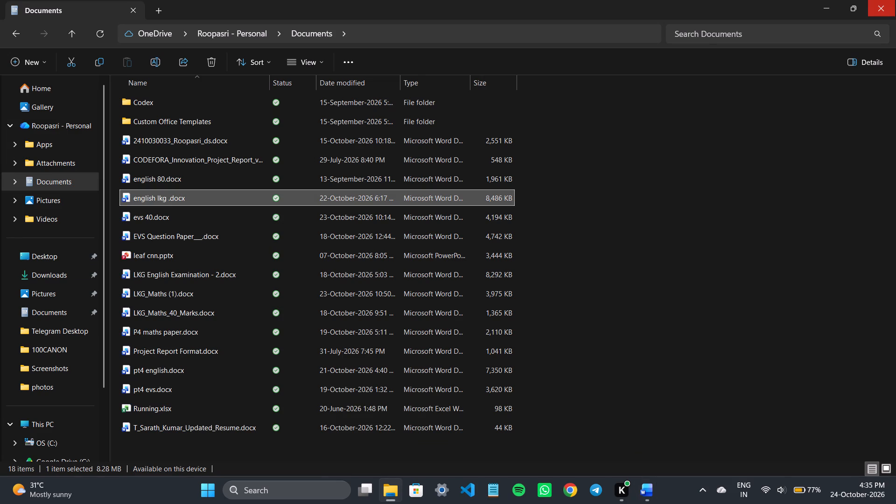
left_click(893, 0)
Delete question 9, the story picture ordering question, with its pictures, answer lines and blank last page from english lkg .docx.
key("alt+Tab")
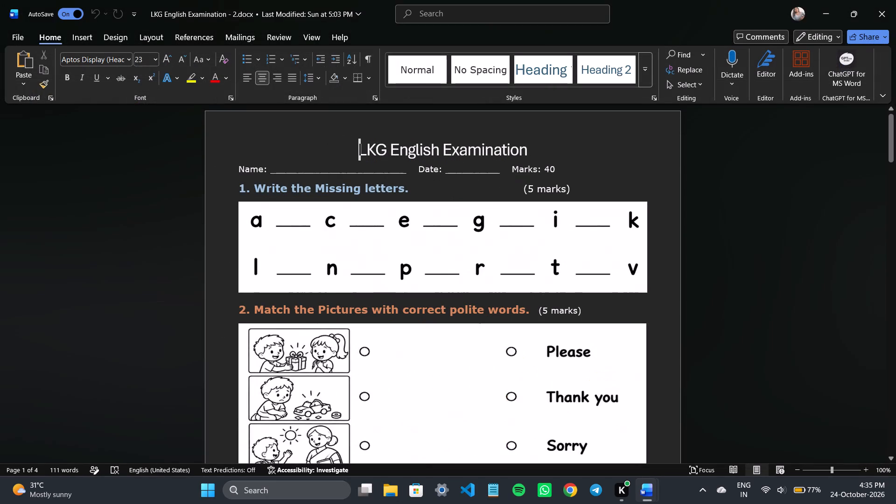
scroll(524, 328, "down", 1)
key("alt+Tab")
scroll(524, 328, "down", 1)
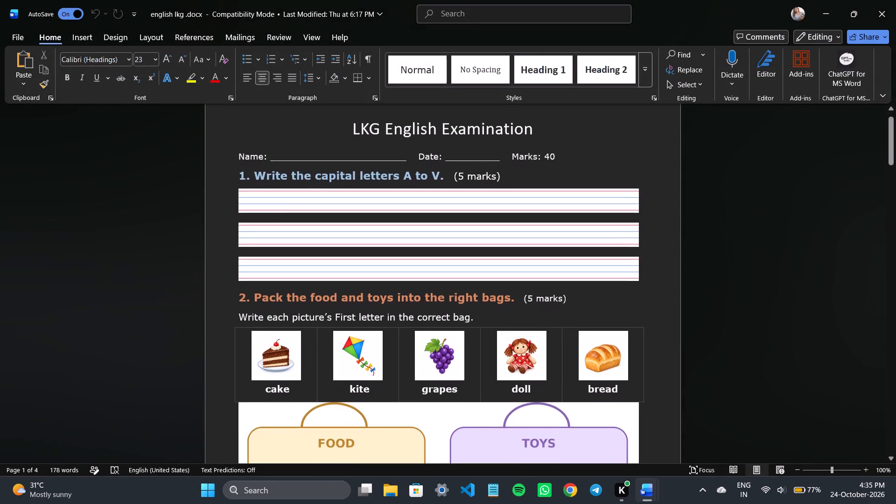
scroll(524, 328, "down", 1)
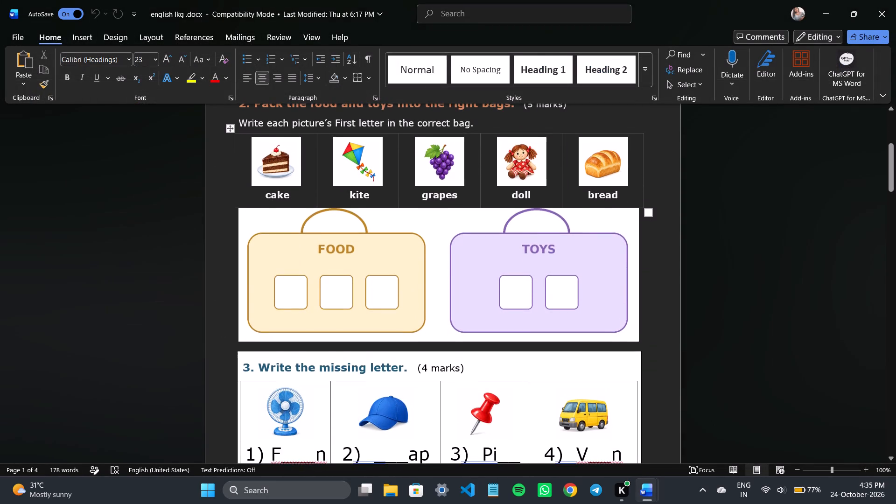
scroll(474, 329, "down", 11)
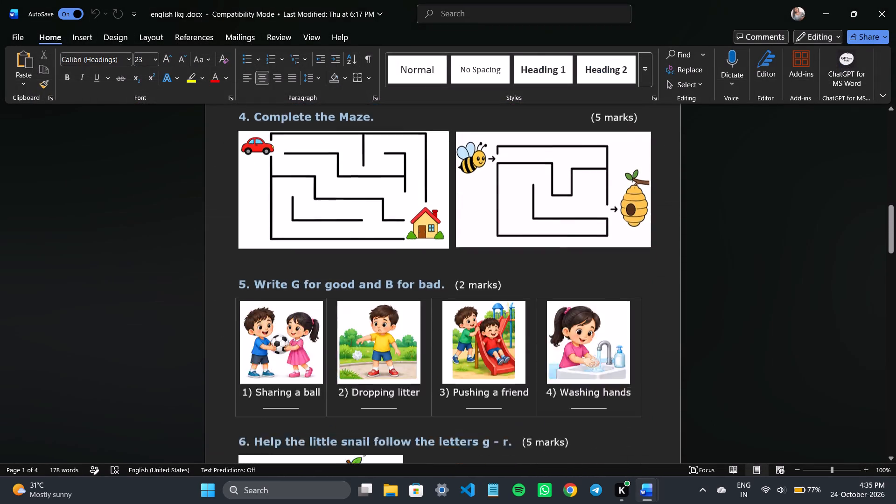
scroll(474, 329, "down", 8)
scroll(474, 329, "up", 1)
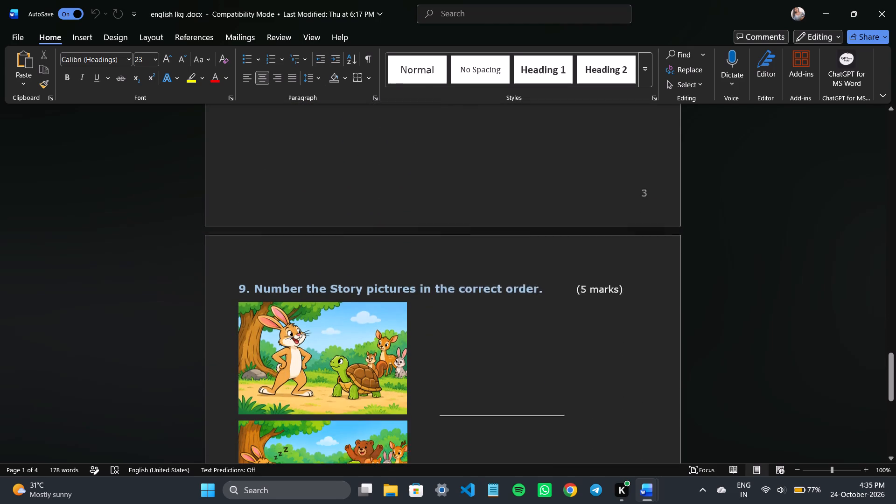
left_click_drag(241, 274, 539, 503)
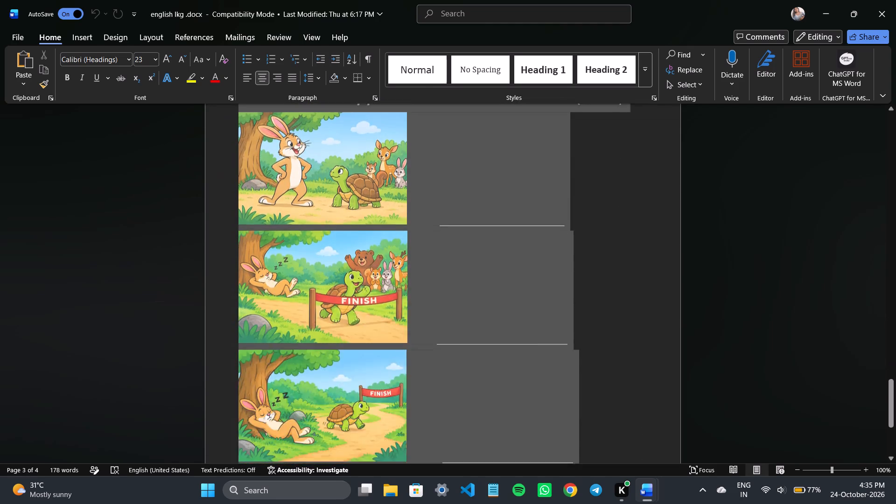
left_click_drag(539, 503, 627, 390)
key("BackSpace")
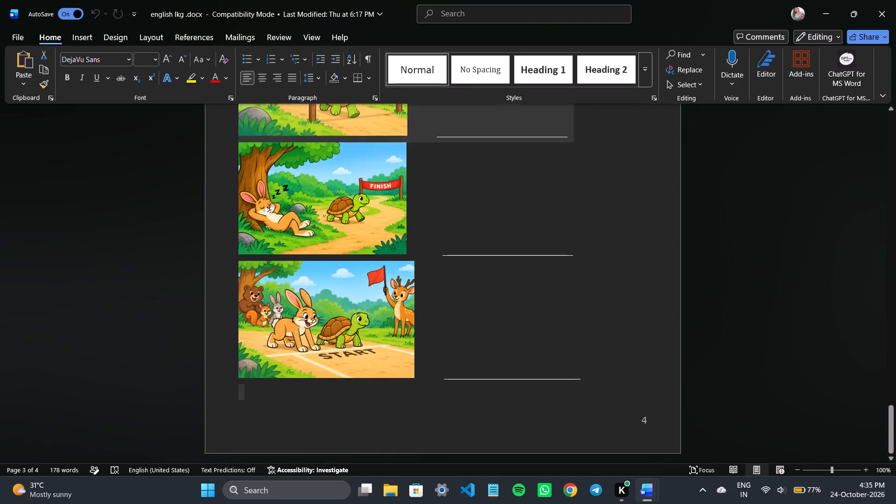
scroll(627, 390, "up", 1)
key("BackSpace")
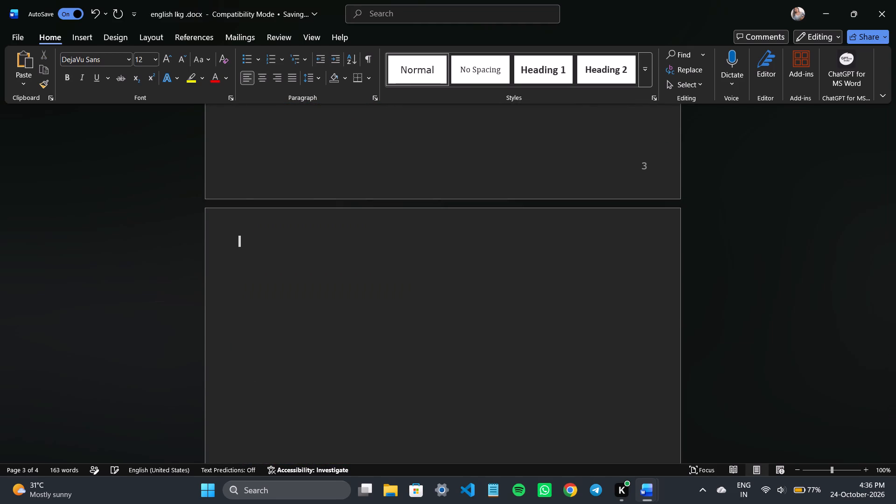
key("BackSpace")
Set the marks for question 1, Write the capital letters A to V, to 8.
scroll(452, 372, "up", 9)
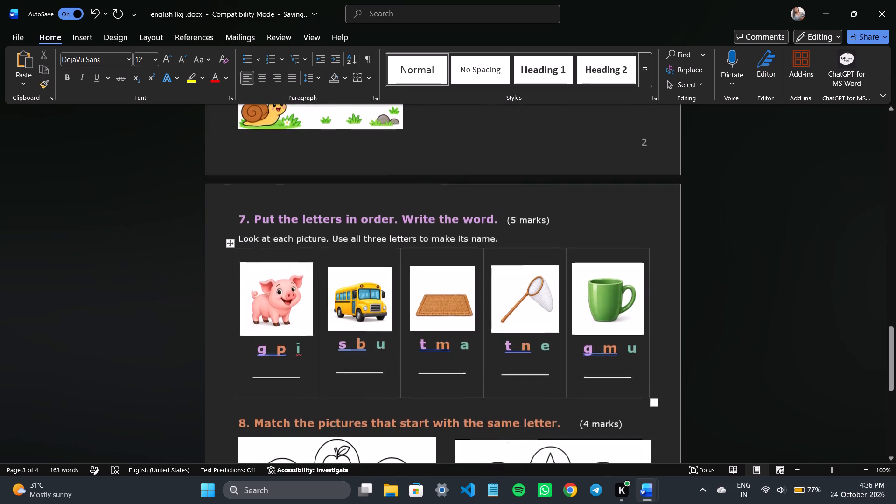
scroll(452, 372, "up", 7)
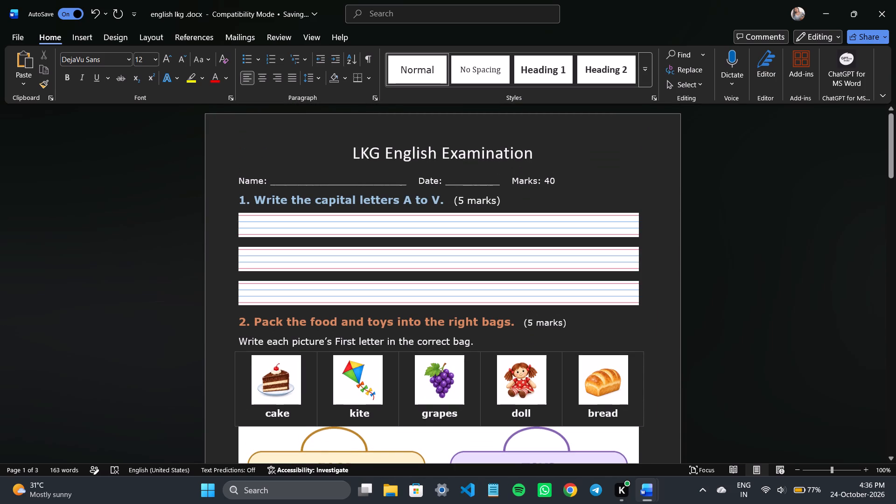
left_click(462, 203)
key("BackSpace")
key("8")
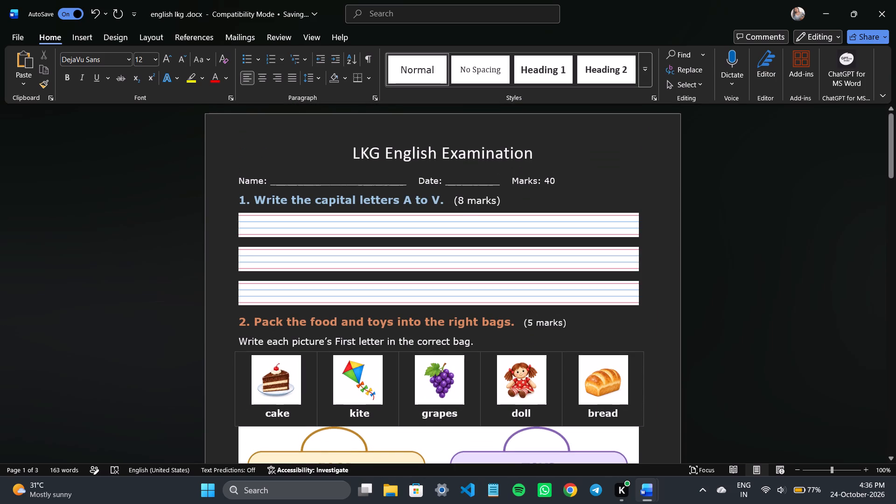
Shrink the FOOD and TOYS bags picture in question 2 slightly, keeping its proportions.
scroll(569, 236, "down", 1)
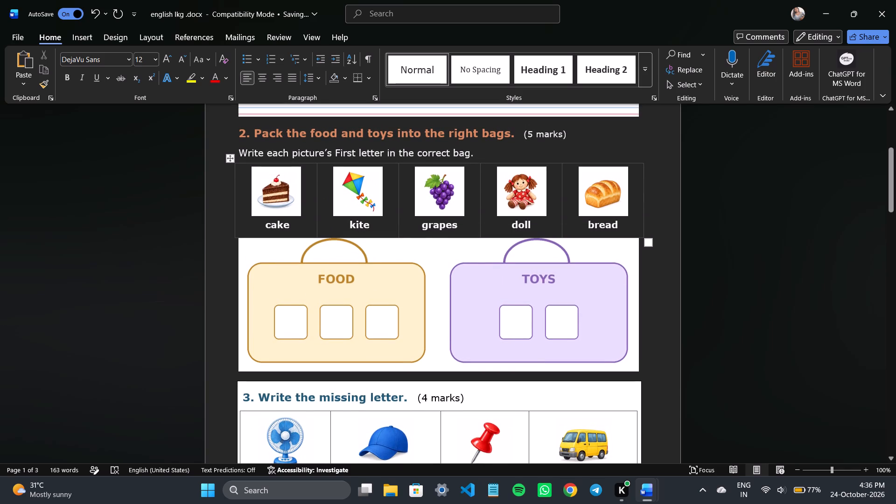
left_click(580, 332)
left_click_drag(638, 373, 639, 354)
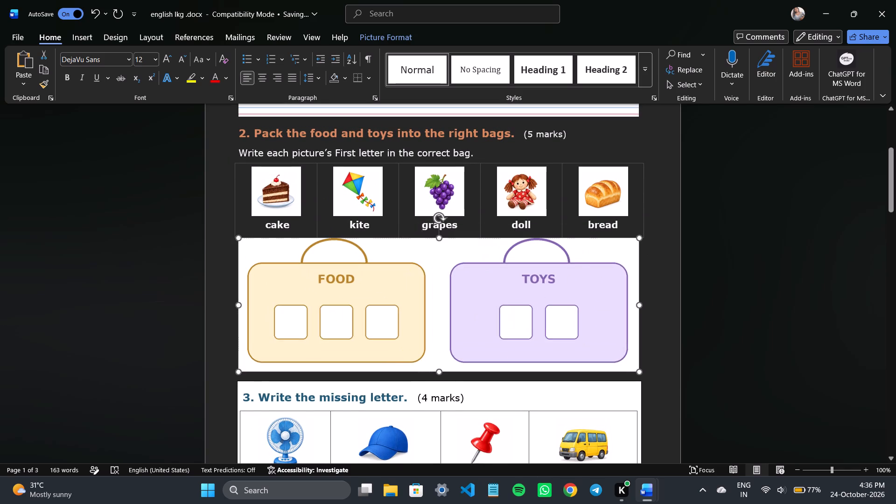
left_click_drag(639, 354, 630, 347)
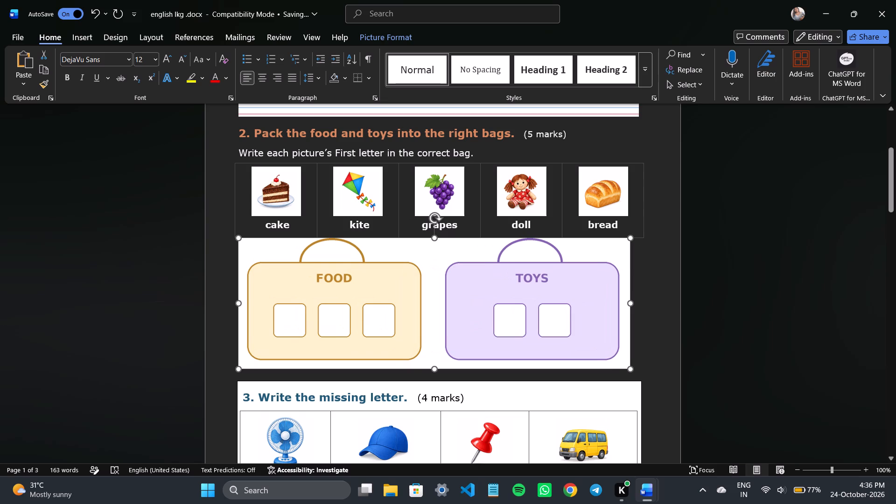
left_click_drag(630, 347, 632, 348)
Shrink the letter A matching picture in question 8 slightly and select the letter S picture beside it.
scroll(632, 348, "down", 2)
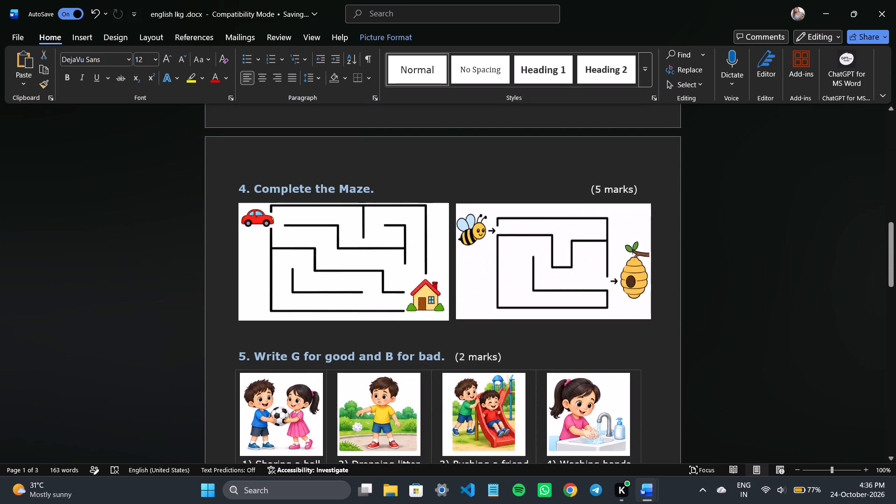
scroll(632, 348, "down", 2)
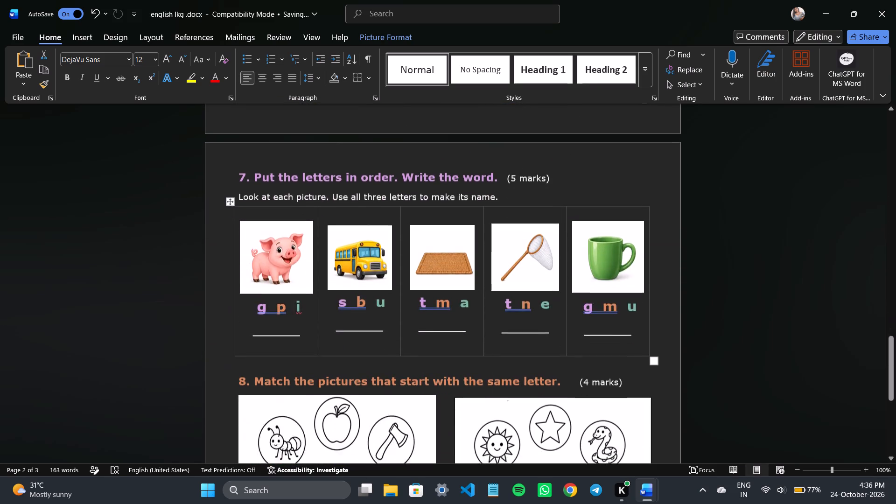
scroll(632, 348, "down", 2)
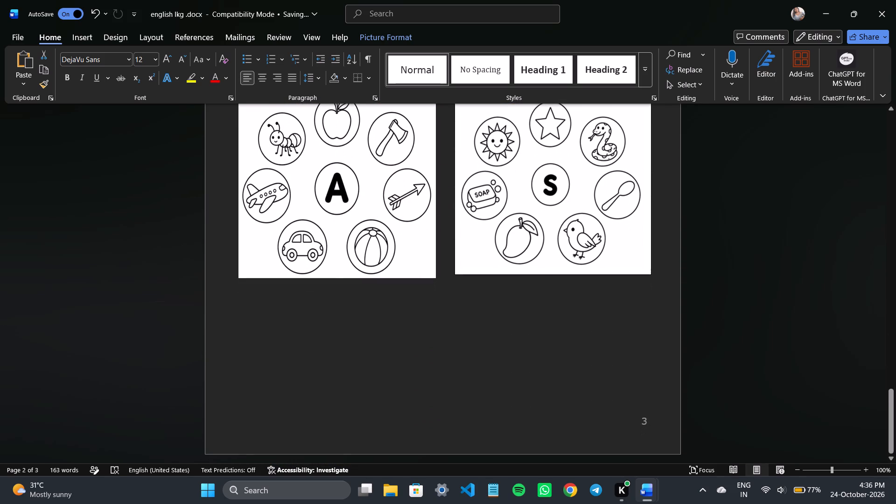
scroll(658, 273, "up", 2)
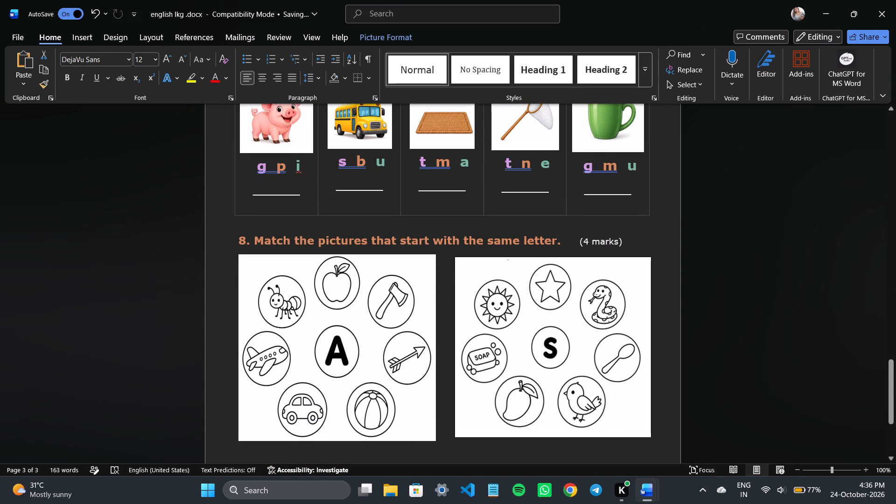
left_click(298, 430)
left_click_drag(434, 440, 382, 406)
left_click(382, 406)
left_click(576, 403)
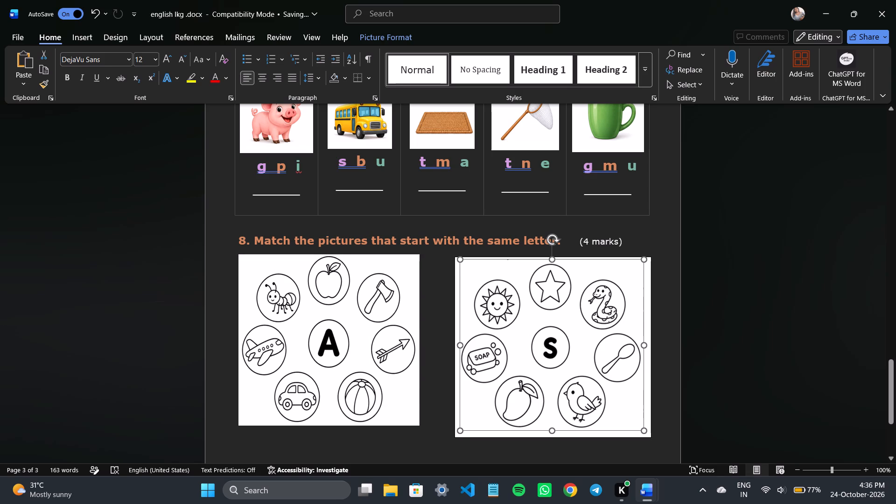
scroll(553, 341, "up", 1)
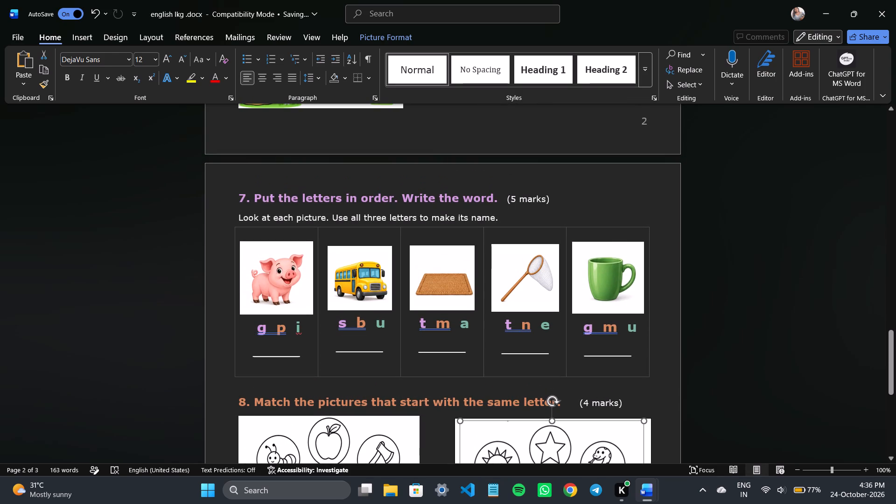
scroll(669, 373, "up", 11)
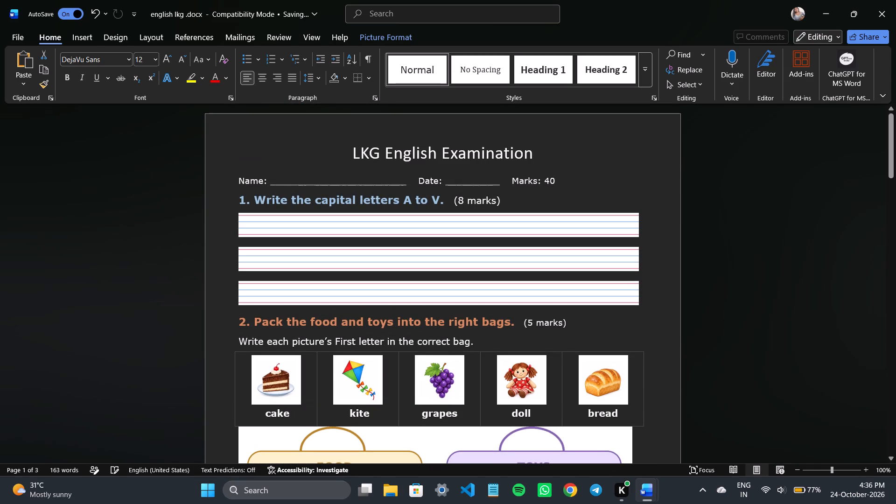
Set the marks for question 5, Write G for good and B for bad, to 4.
scroll(580, 333, "down", 2)
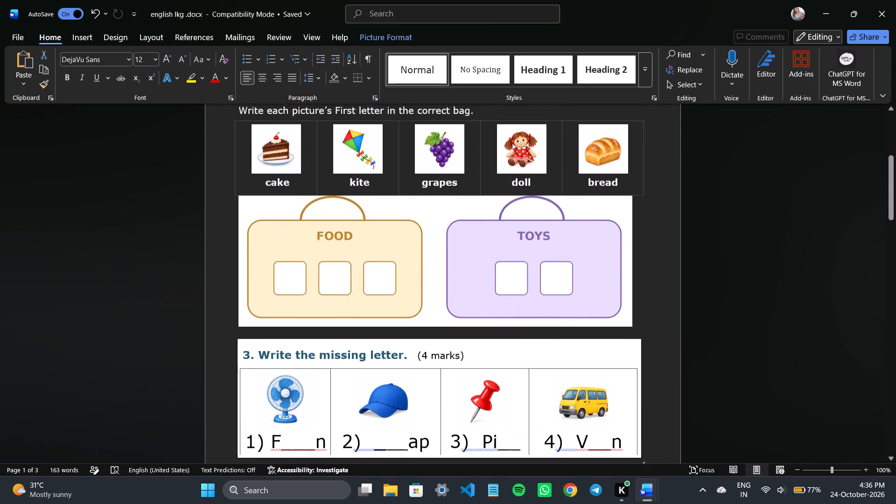
scroll(580, 333, "down", 1)
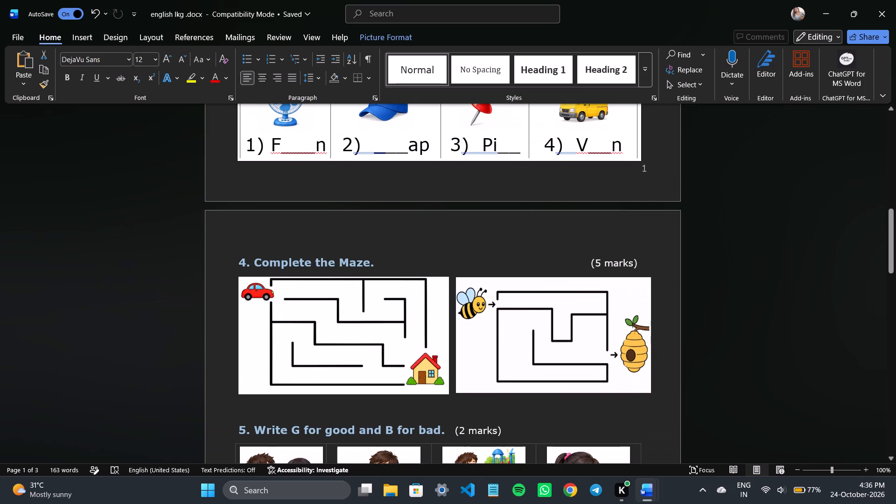
scroll(580, 333, "down", 1)
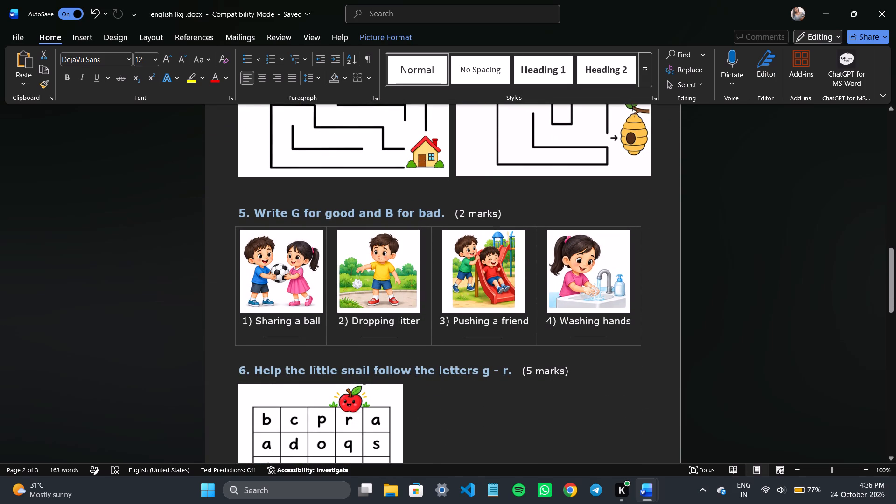
left_click(462, 211)
key("BackSpace")
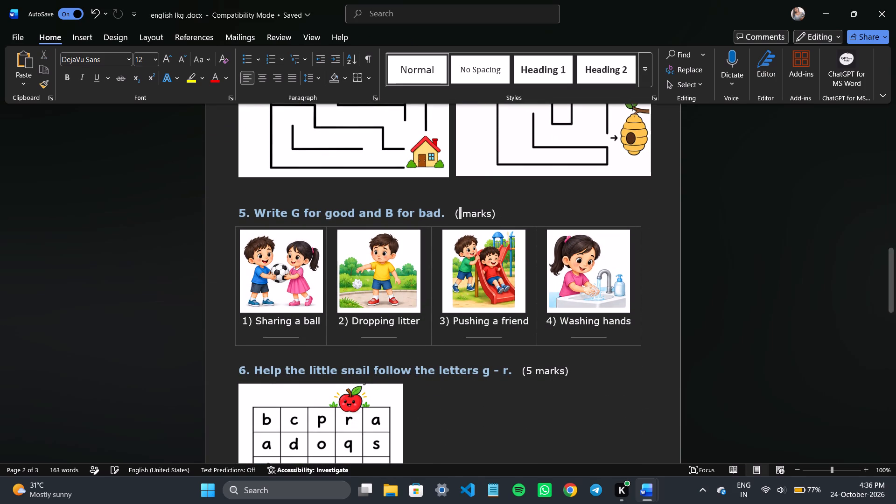
key("4")
Narrow the car-to-house maze picture in question 4 slightly, leaving a wider gap before the bee maze.
scroll(496, 216, "up", 1)
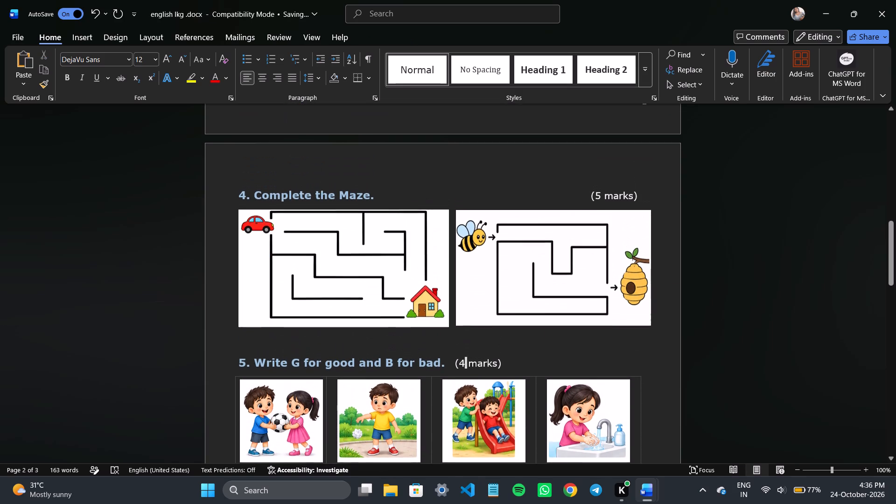
left_click(364, 252)
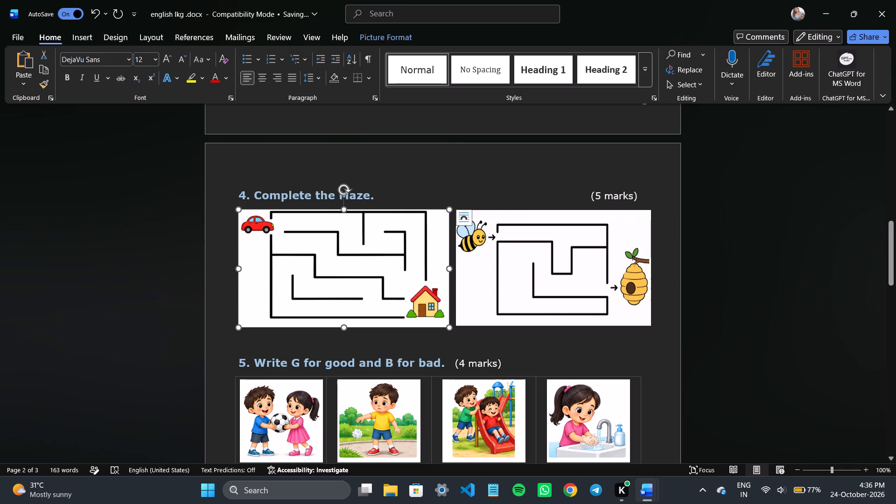
left_click_drag(450, 328, 413, 327)
left_click(413, 327)
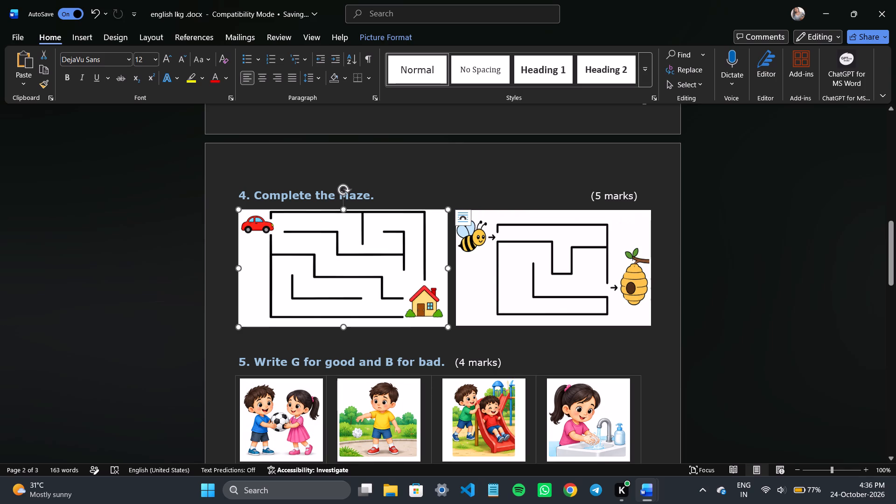
left_click_drag(449, 270, 437, 270)
left_click(437, 270)
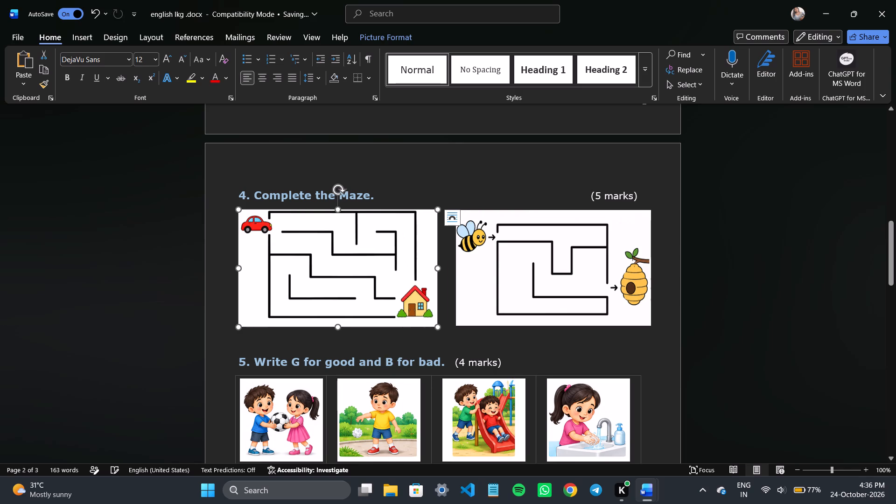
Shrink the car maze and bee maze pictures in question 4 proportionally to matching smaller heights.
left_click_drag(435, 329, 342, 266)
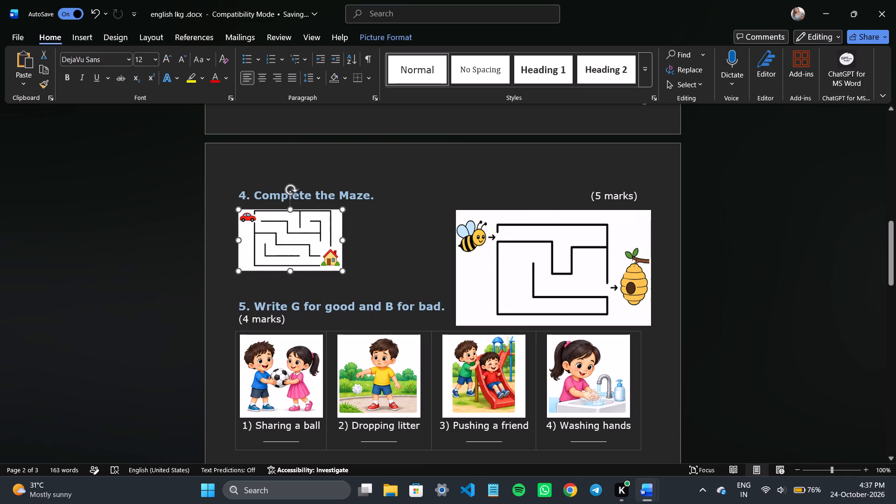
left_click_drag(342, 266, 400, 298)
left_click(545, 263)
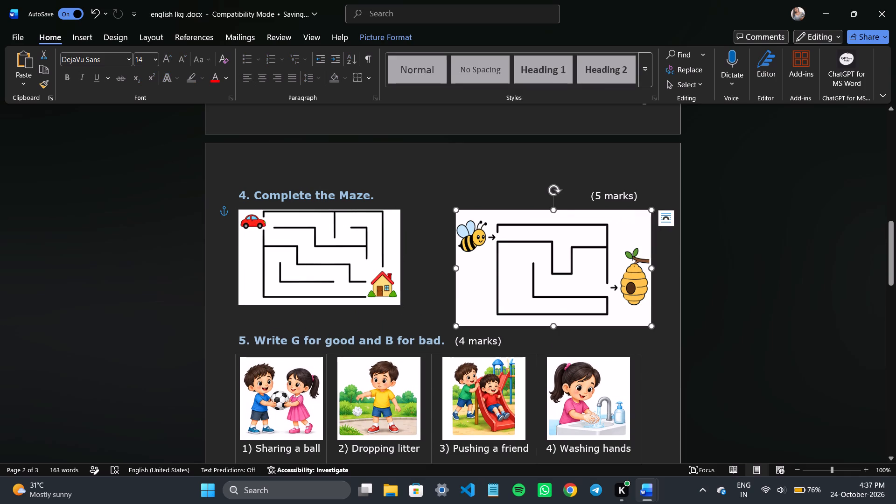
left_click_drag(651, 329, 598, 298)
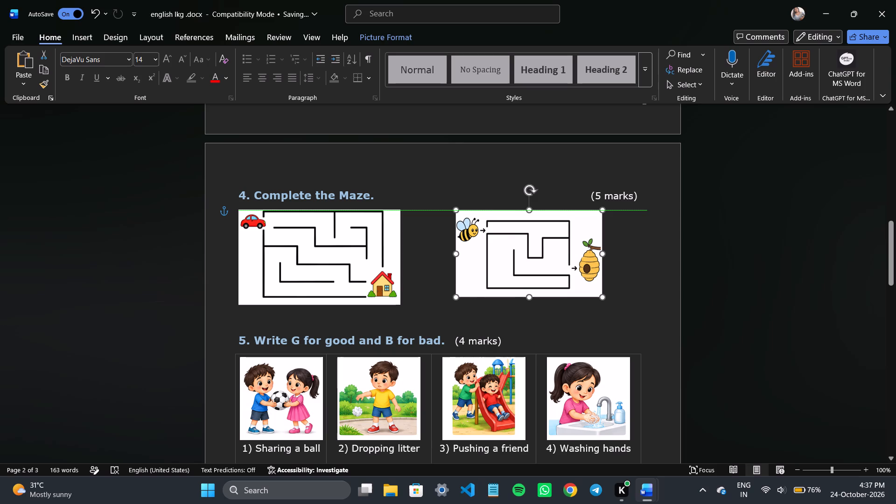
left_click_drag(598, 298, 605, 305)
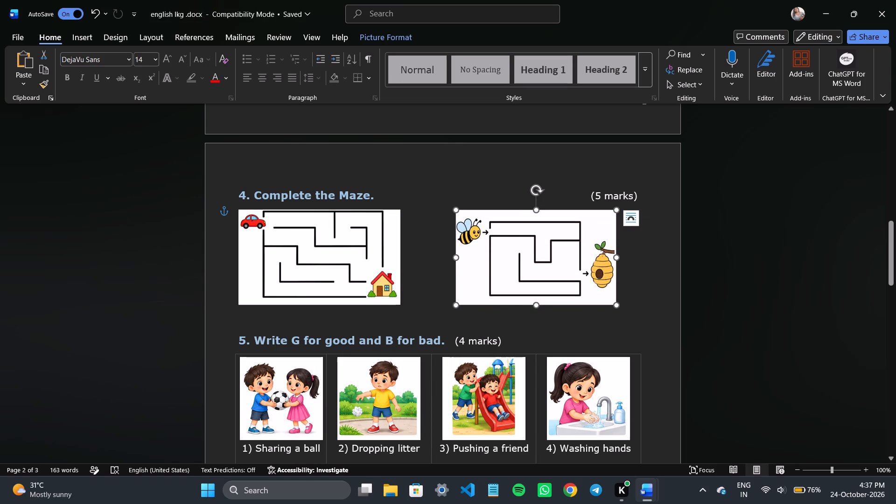
Insert an empty line before the question 7 heading to move it onto page 3 with its pictures.
scroll(412, 302, "down", 1)
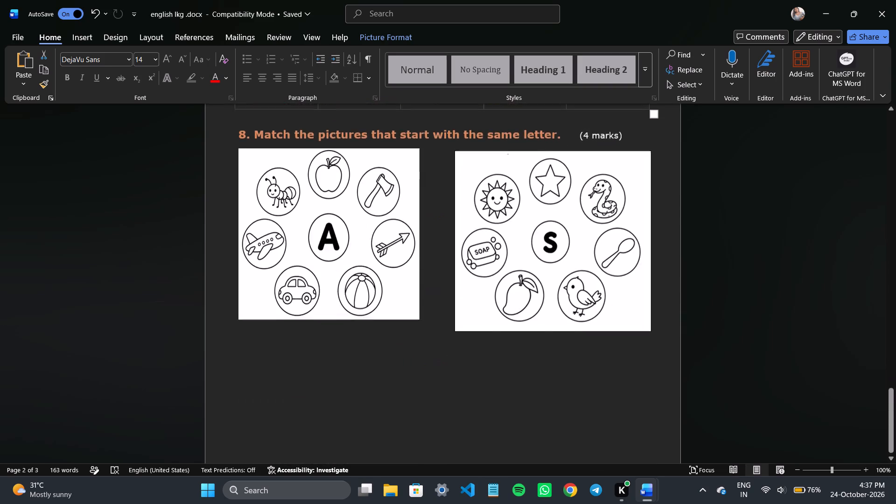
scroll(412, 302, "down", 2)
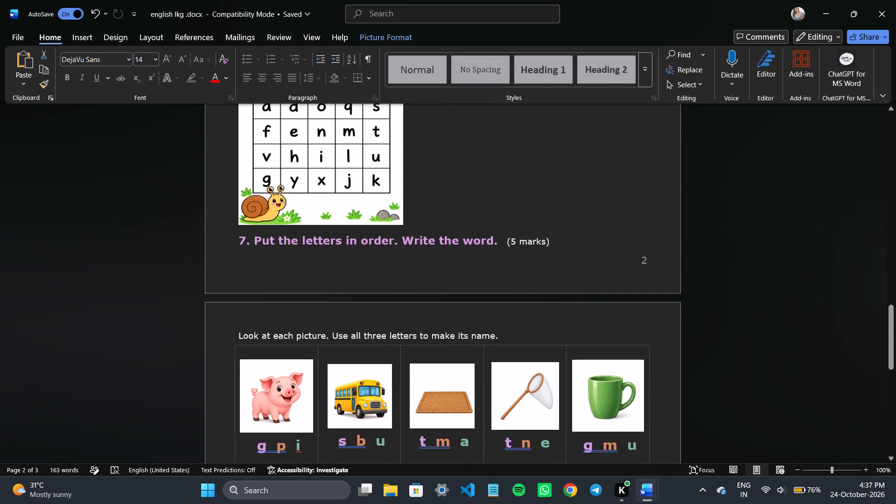
left_click(427, 220)
key("Return")
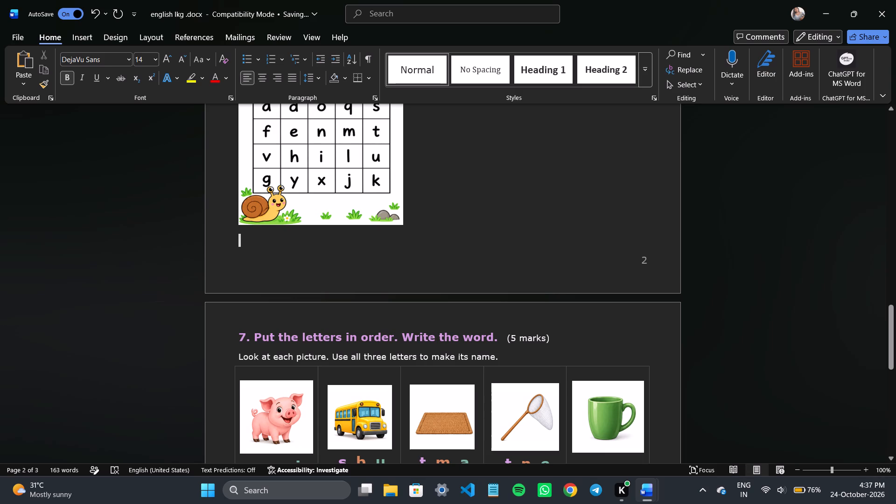
Enlarge the car maze and bee maze pictures in question 4 proportionally to matching sizes that fill the row.
scroll(432, 259, "up", 2)
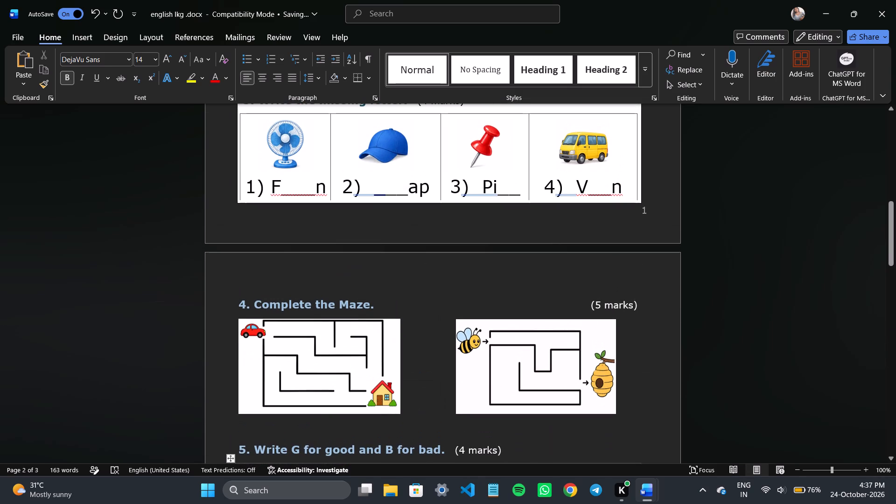
left_click(348, 356)
left_click_drag(402, 414, 434, 439)
left_click(434, 439)
left_click(534, 382)
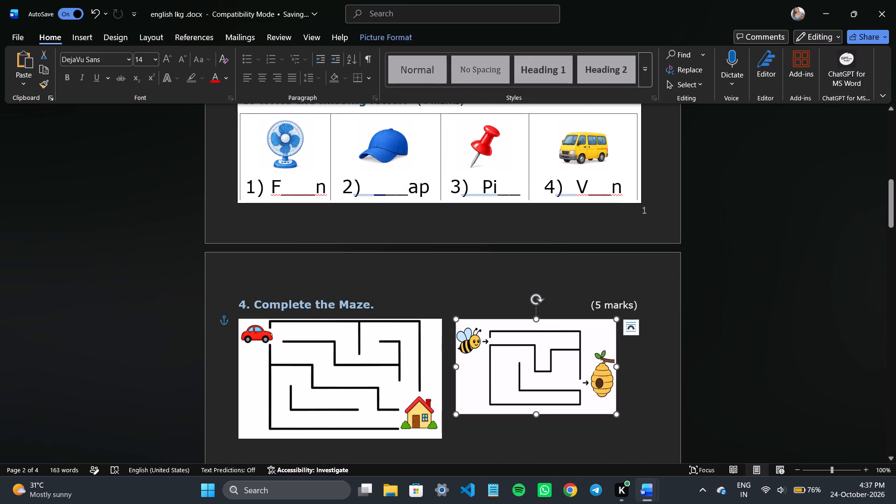
left_click_drag(615, 414, 646, 439)
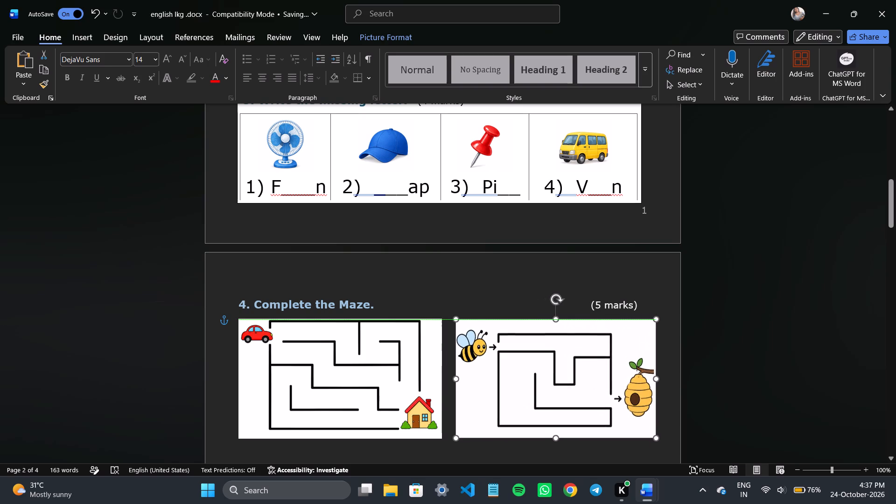
left_click_drag(646, 439, 646, 440)
Switch to LKG English Examination - 2.docx and examine the layout and marks of its questions.
key("alt+Tab")
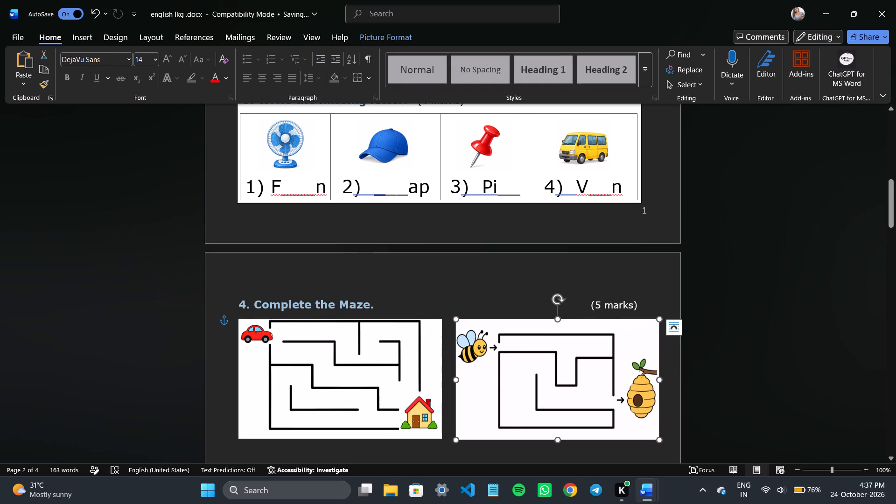
scroll(352, 343, "down", 3)
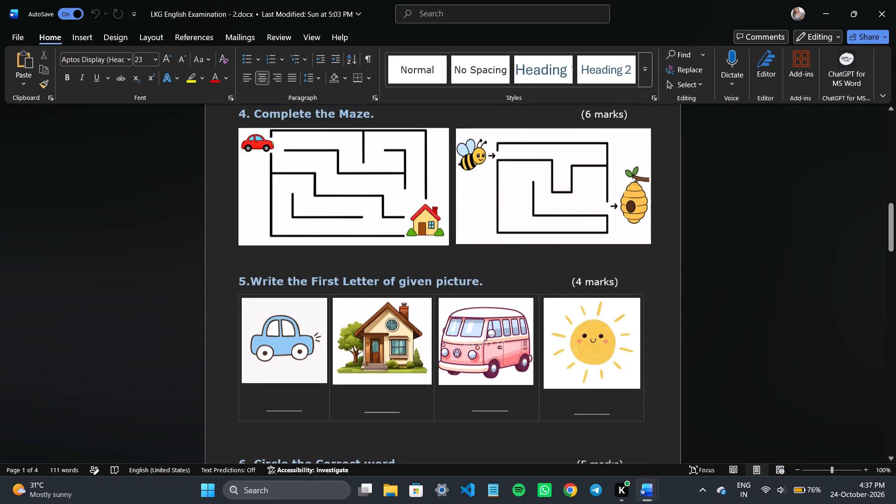
scroll(352, 343, "down", 3)
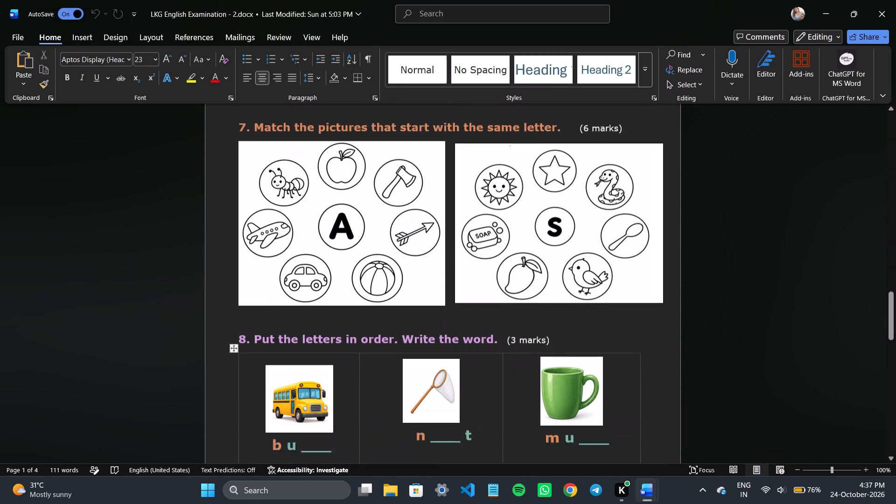
scroll(352, 343, "down", 2)
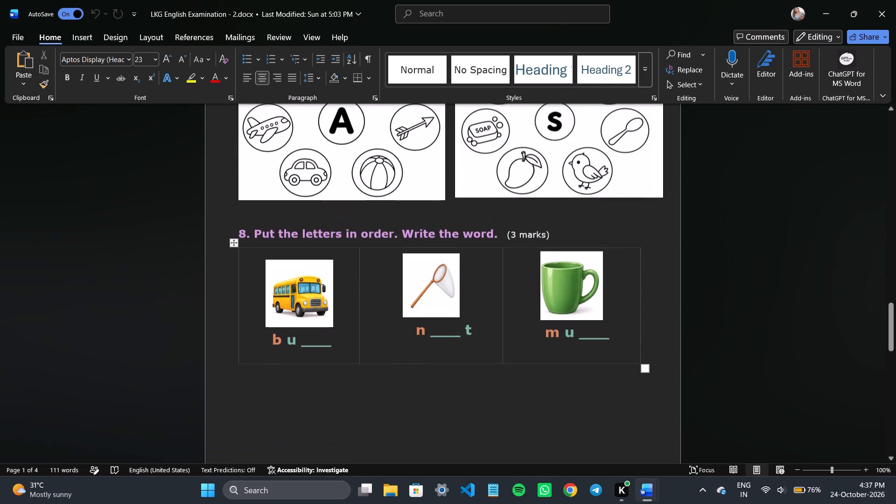
scroll(352, 343, "up", 2)
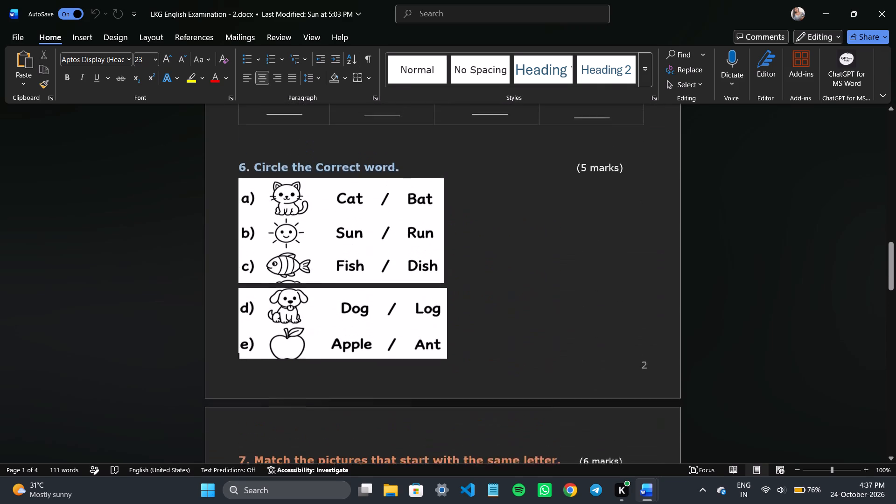
scroll(352, 343, "up", 3)
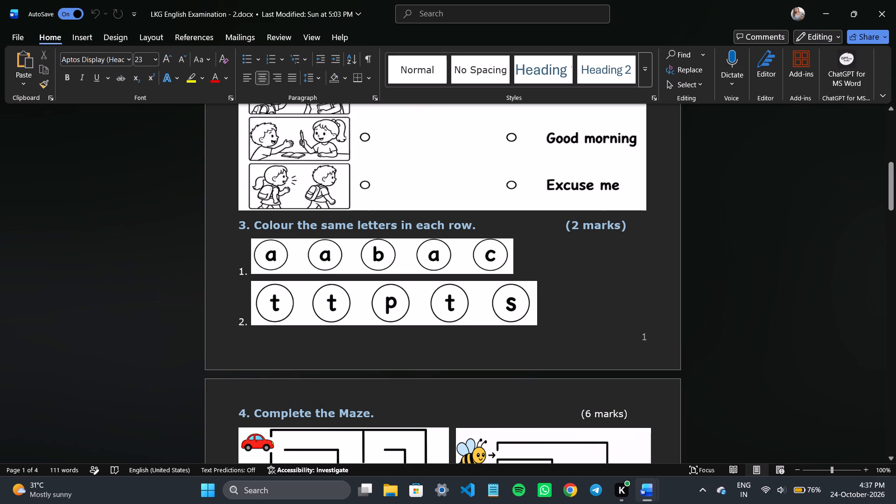
Switch back to english lkg .docx and delete the blank fourth page after question 8.
key("alt+Tab")
scroll(474, 305, "down", 2)
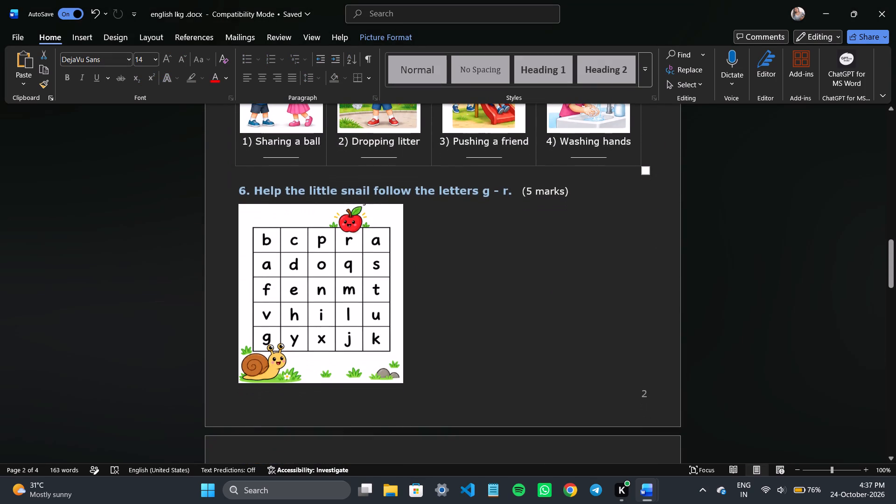
scroll(474, 305, "down", 2)
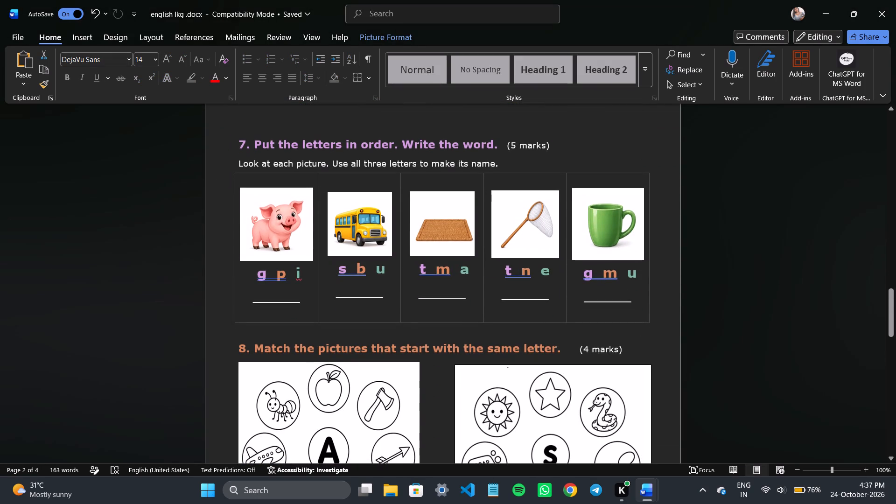
scroll(474, 305, "down", 2)
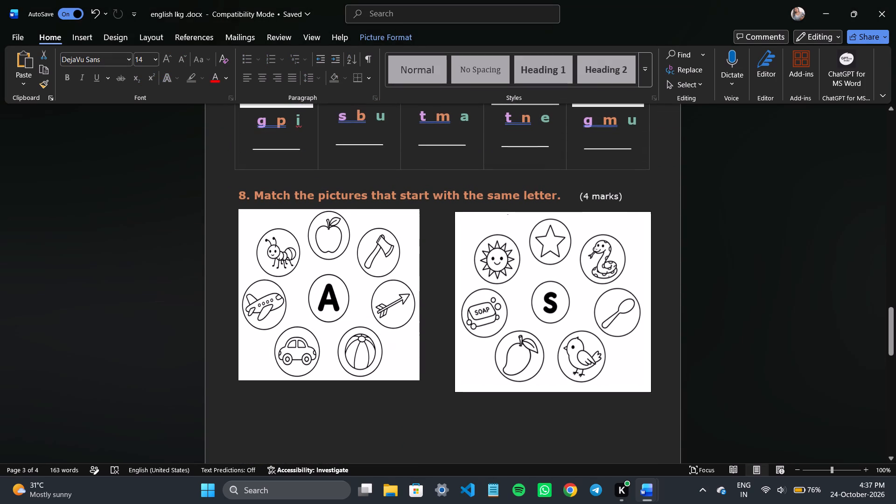
scroll(474, 305, "down", 2)
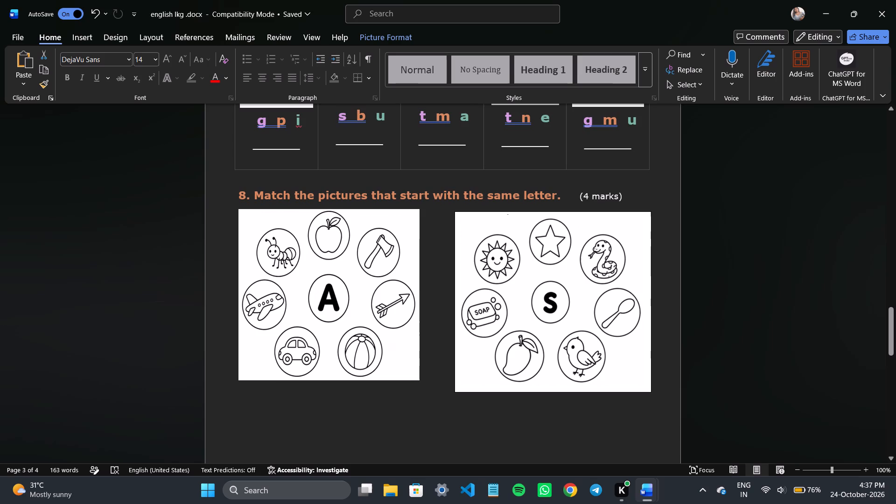
scroll(474, 305, "down", 2)
scroll(474, 305, "up", 1)
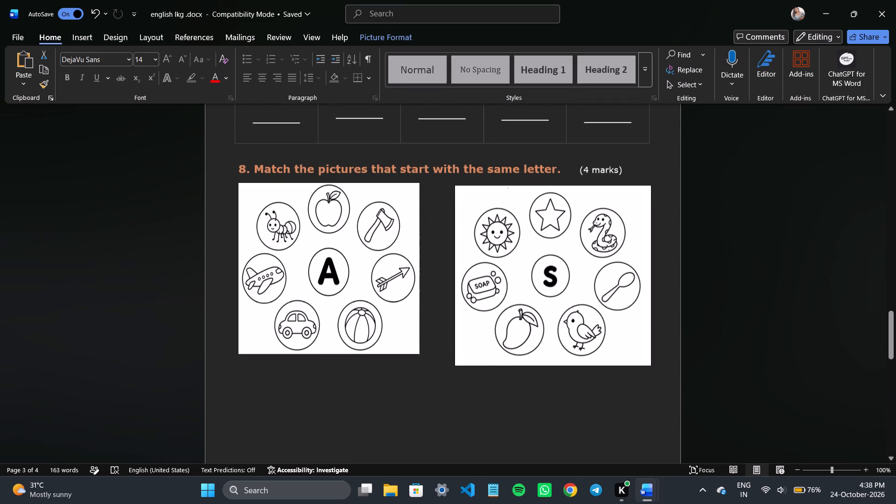
scroll(395, 335, "down", 1)
left_click(369, 333)
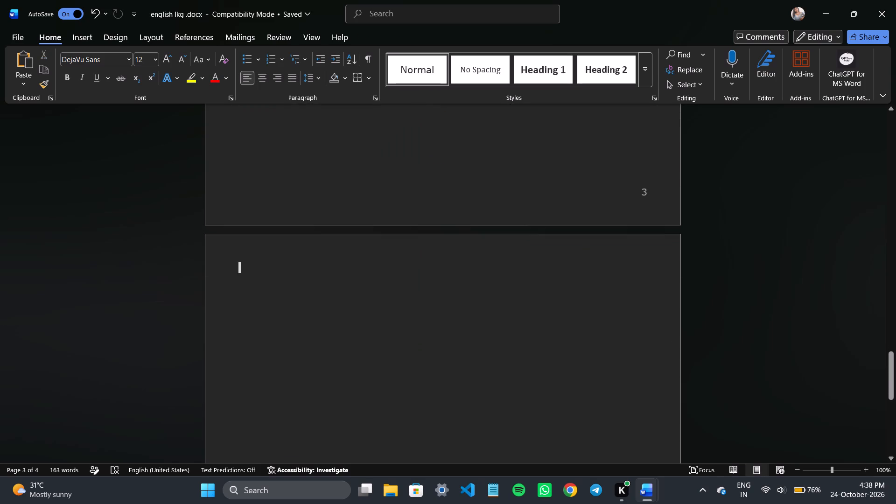
left_click_drag(280, 296, 361, 419)
key("BackSpace")
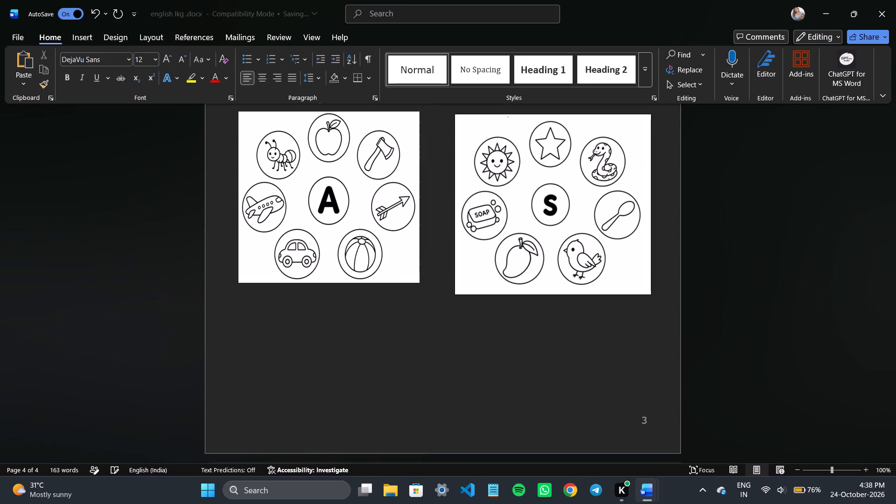
Copy question 2's instruction line, five-picture table and food and toys bag picture in english lkg .docx.
scroll(361, 419, "up", 4)
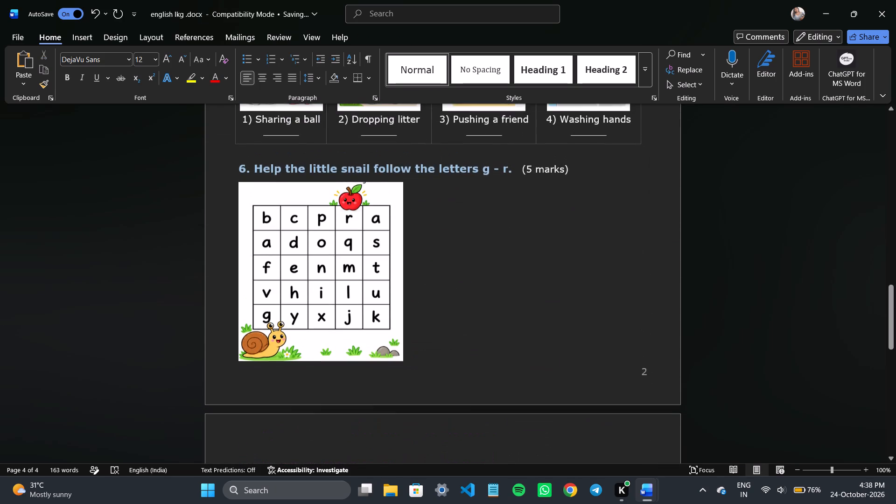
scroll(361, 419, "up", 4)
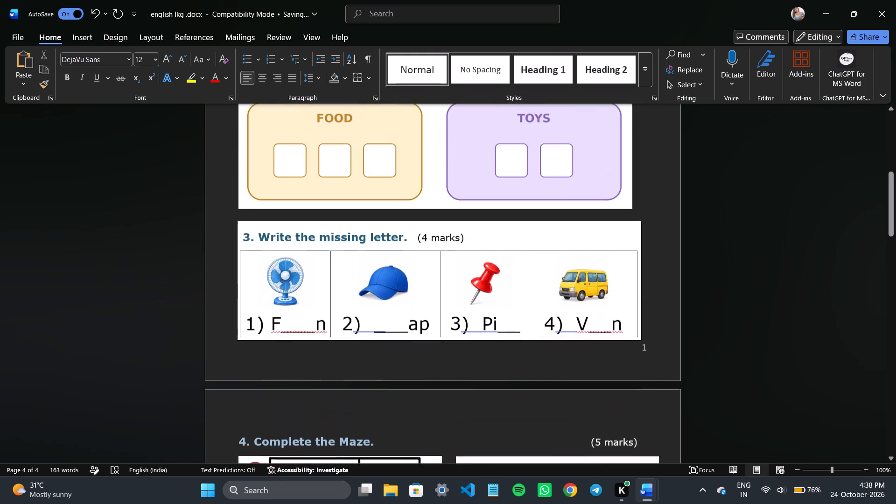
scroll(361, 419, "up", 1)
scroll(372, 321, "up", 1)
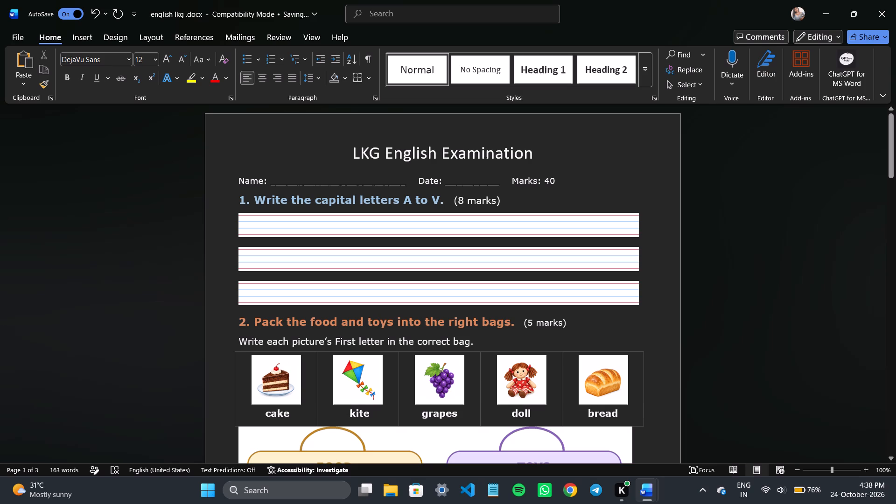
scroll(572, 318, "down", 1)
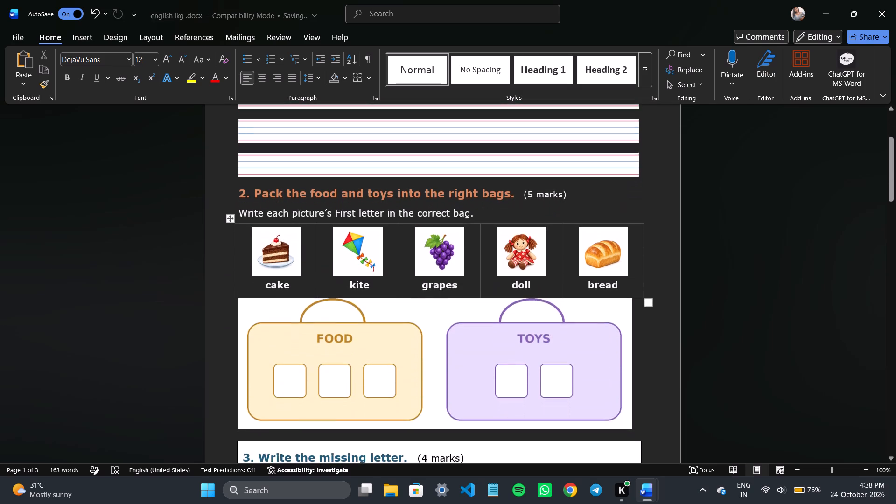
scroll(572, 318, "down", 1)
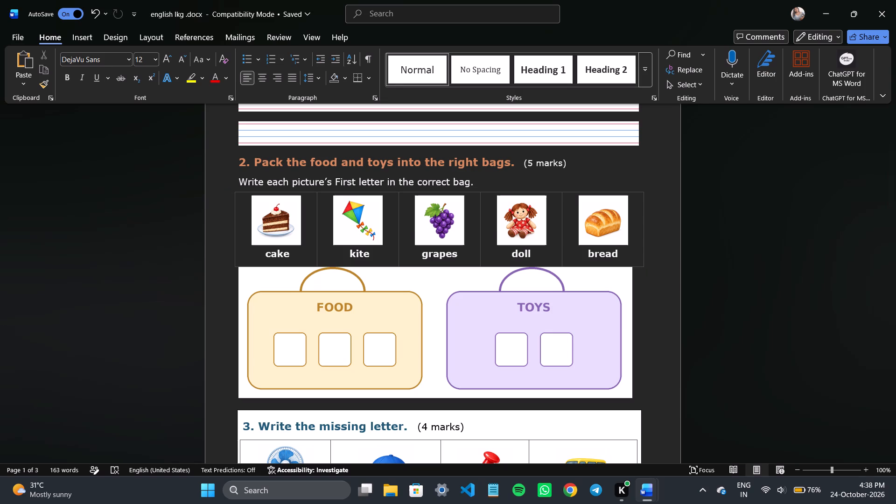
left_click_drag(663, 387, 220, 187)
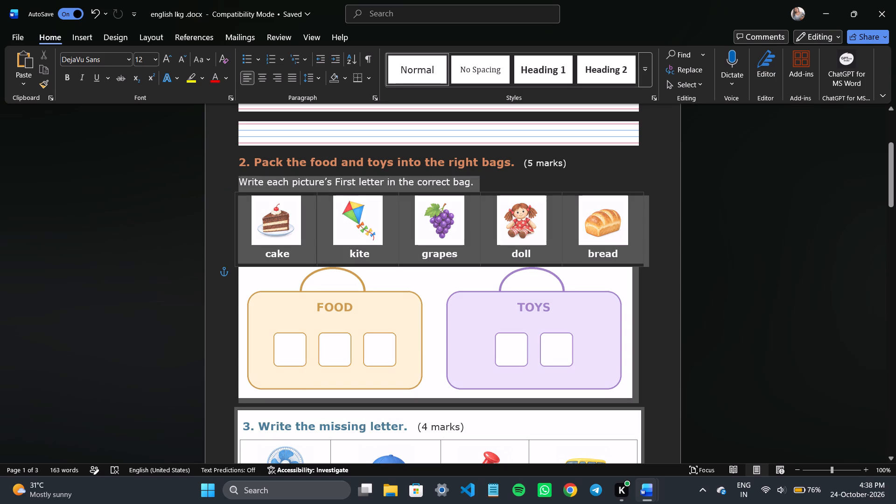
left_click_drag(220, 187, 236, 186)
key("ctrl+c")
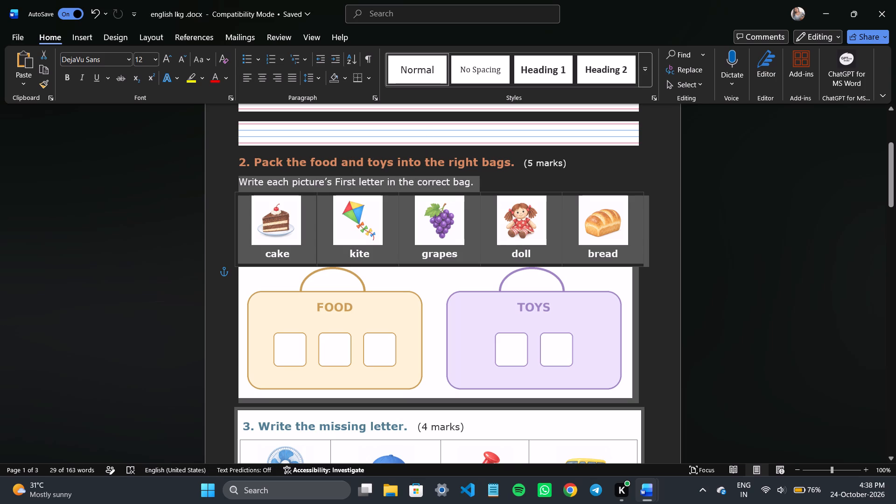
key("ctrl+c")
Paste the copied question 2 content on a new page after the last story picture in LKG English Examination - 2.docx.
key("alt+Tab")
scroll(410, 279, "down", 2)
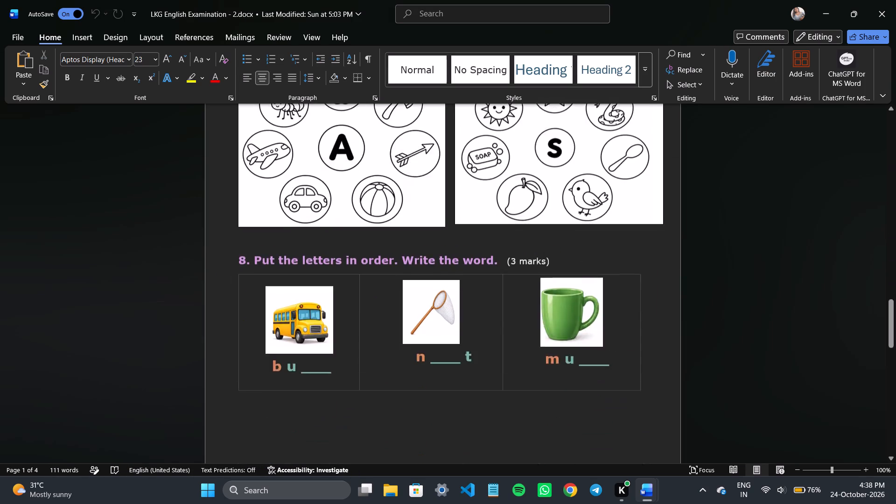
scroll(410, 279, "down", 2)
scroll(630, 226, "down", 8)
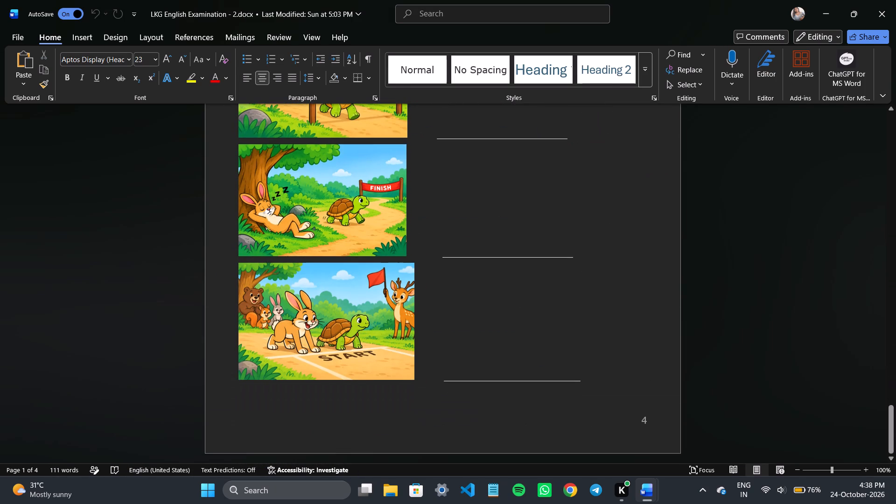
left_click(605, 373)
key("Return")
key("Return")
key("Return")
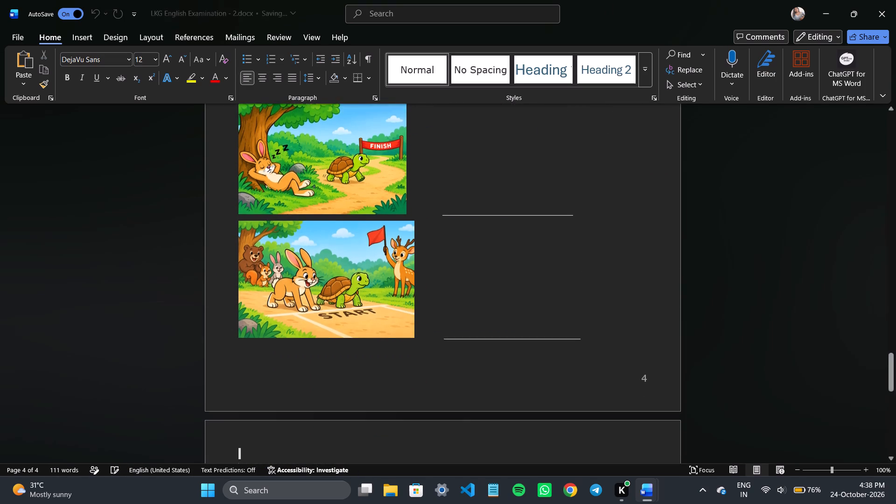
key("Return")
key("ctrl+v")
key("alt+Tab")
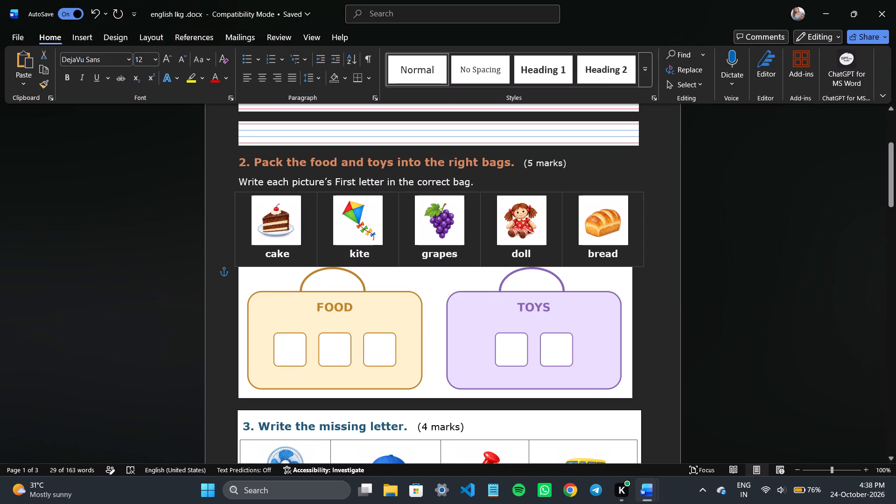
key("alt+Tab")
scroll(491, 329, "up", 1)
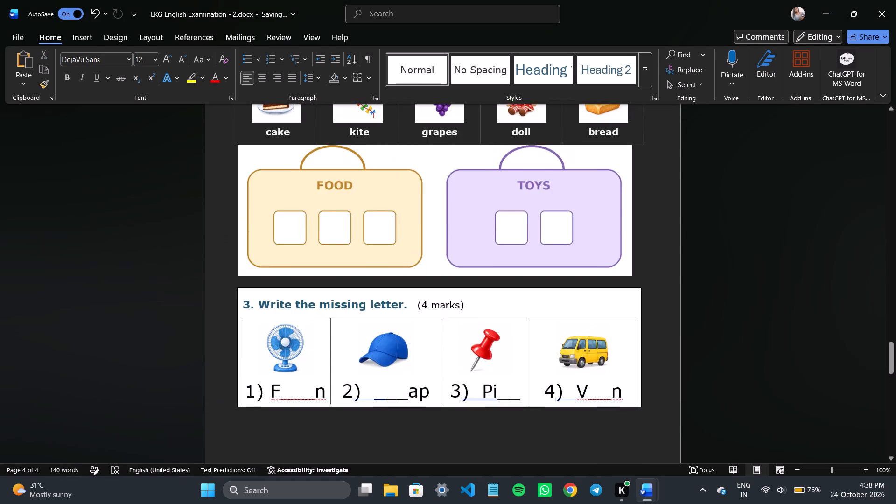
scroll(491, 329, "up", 1)
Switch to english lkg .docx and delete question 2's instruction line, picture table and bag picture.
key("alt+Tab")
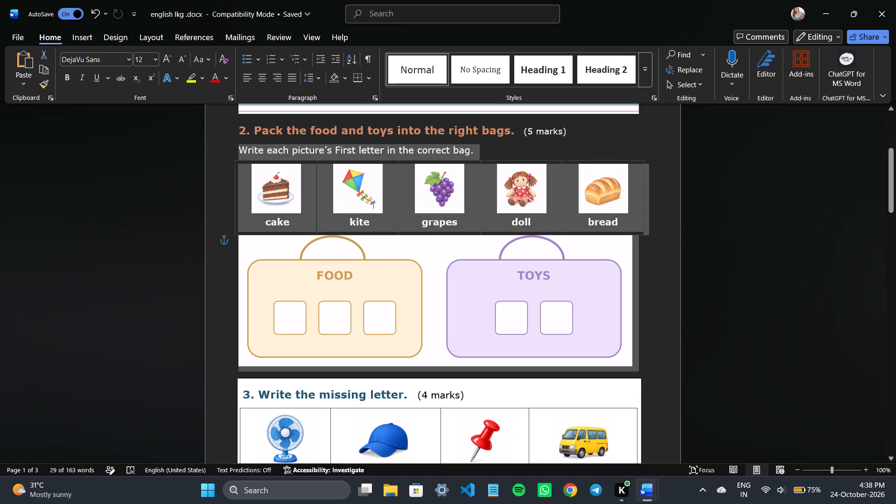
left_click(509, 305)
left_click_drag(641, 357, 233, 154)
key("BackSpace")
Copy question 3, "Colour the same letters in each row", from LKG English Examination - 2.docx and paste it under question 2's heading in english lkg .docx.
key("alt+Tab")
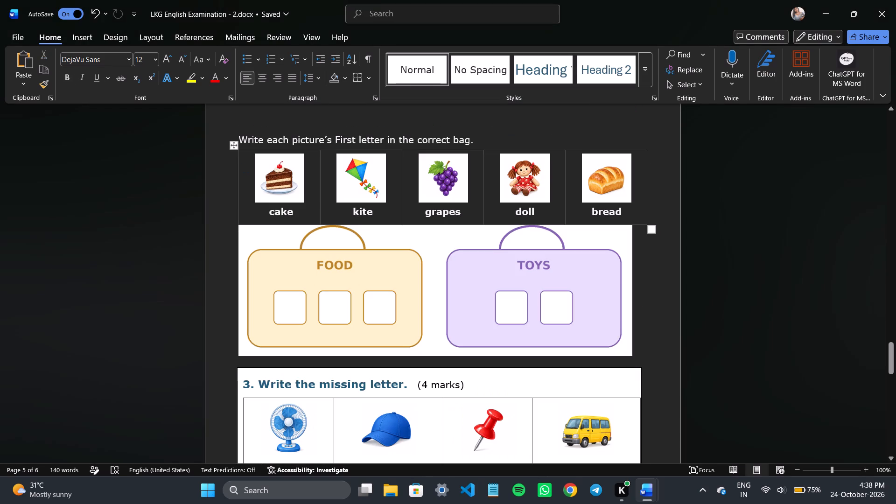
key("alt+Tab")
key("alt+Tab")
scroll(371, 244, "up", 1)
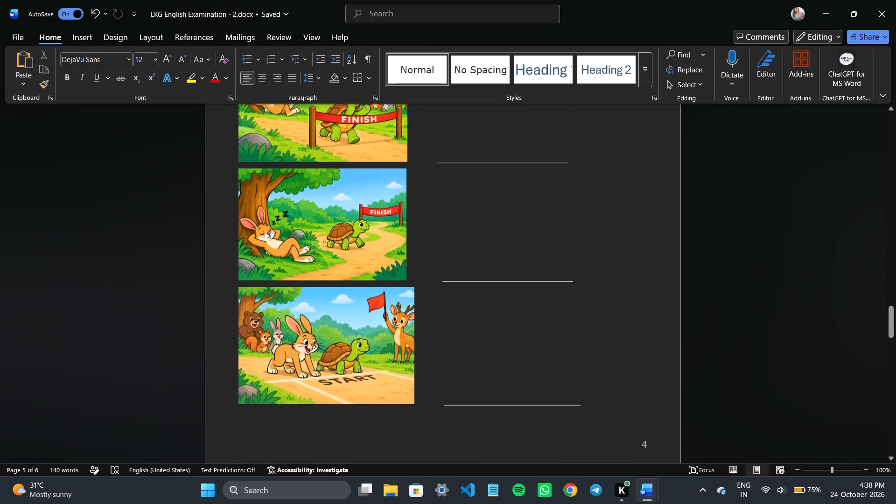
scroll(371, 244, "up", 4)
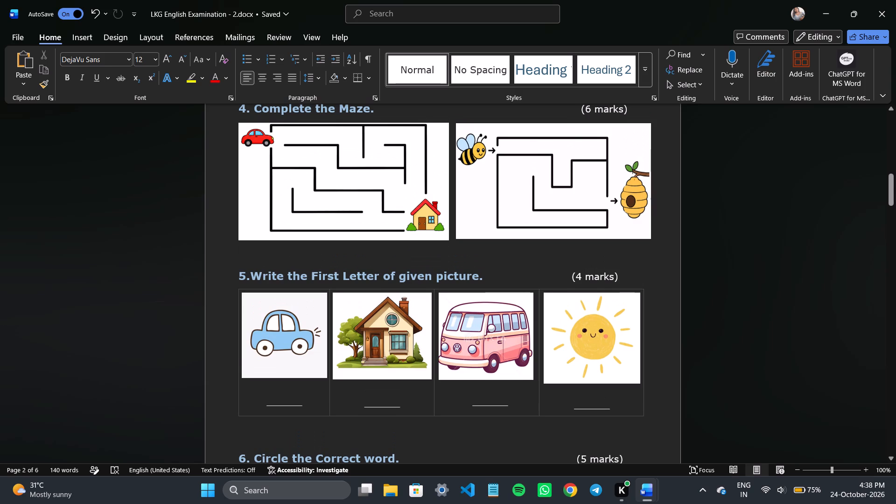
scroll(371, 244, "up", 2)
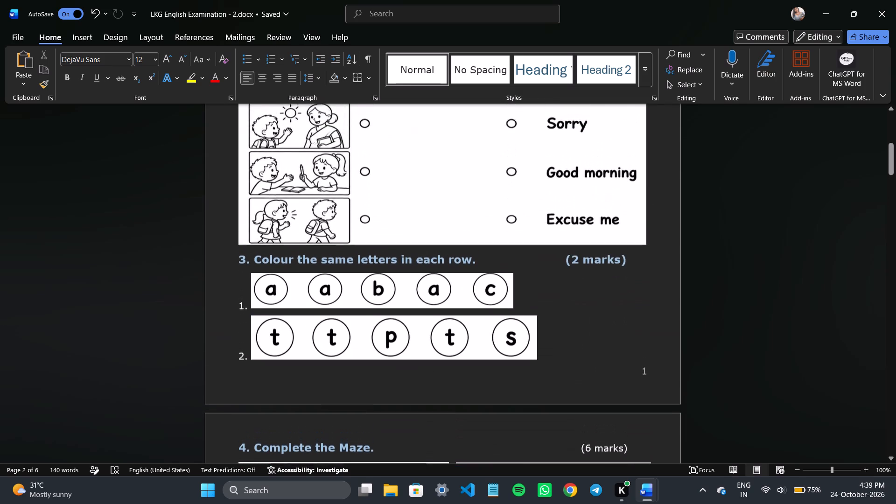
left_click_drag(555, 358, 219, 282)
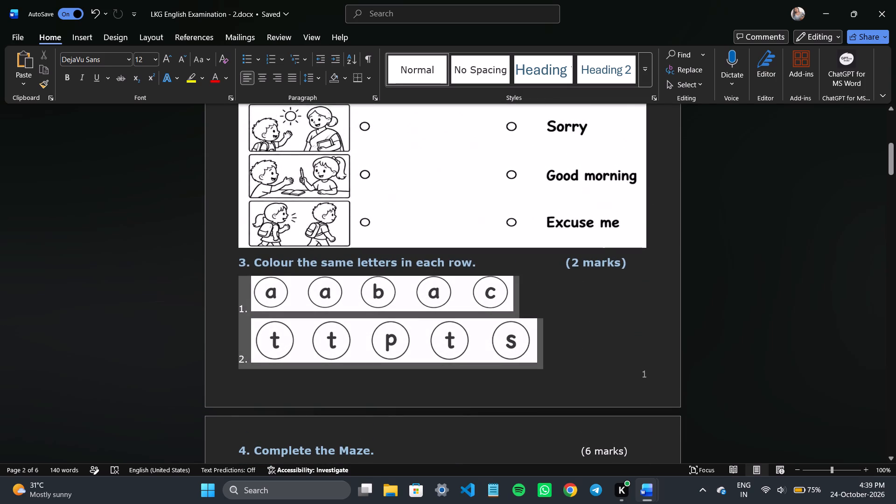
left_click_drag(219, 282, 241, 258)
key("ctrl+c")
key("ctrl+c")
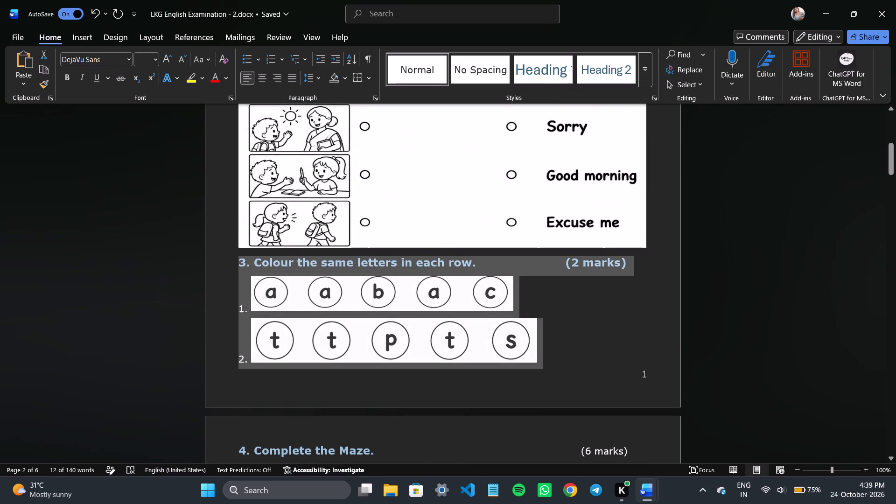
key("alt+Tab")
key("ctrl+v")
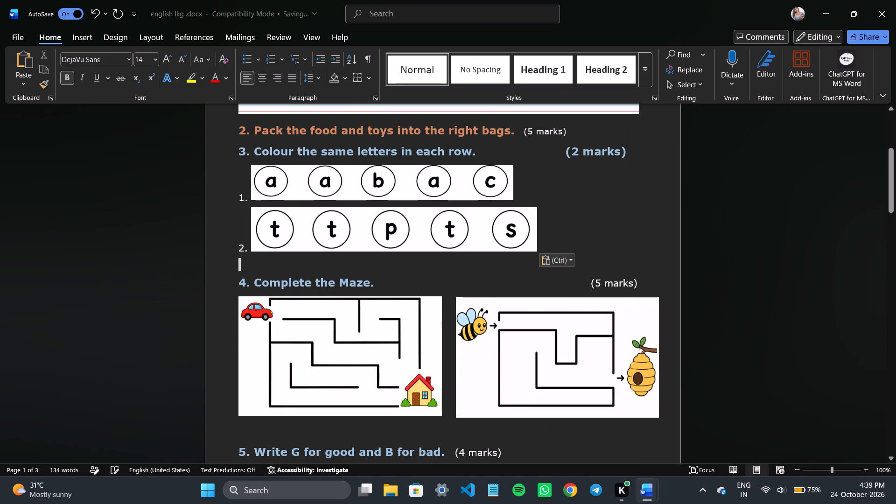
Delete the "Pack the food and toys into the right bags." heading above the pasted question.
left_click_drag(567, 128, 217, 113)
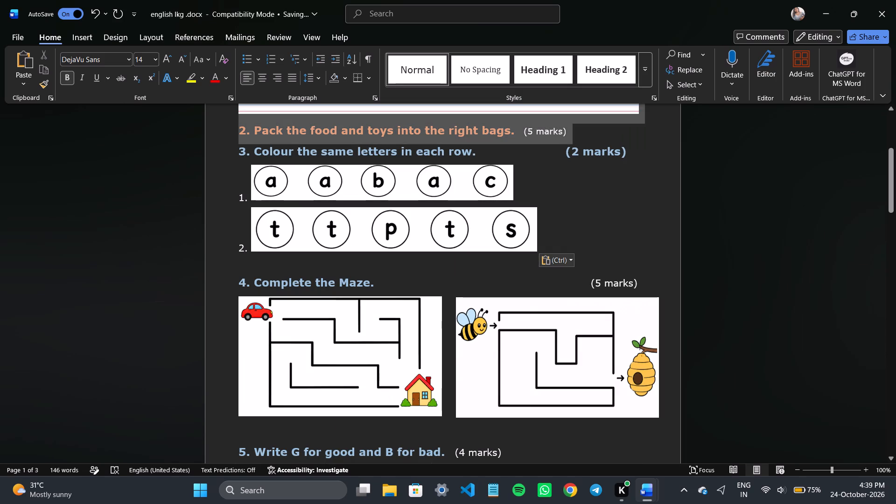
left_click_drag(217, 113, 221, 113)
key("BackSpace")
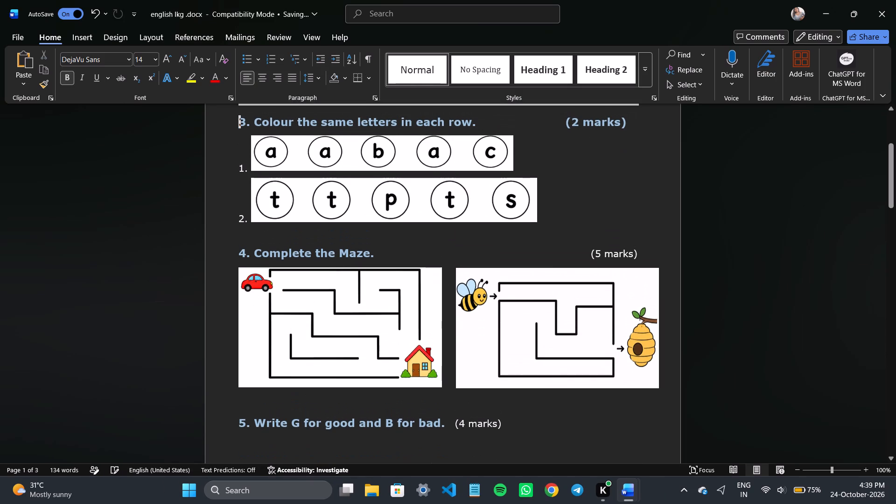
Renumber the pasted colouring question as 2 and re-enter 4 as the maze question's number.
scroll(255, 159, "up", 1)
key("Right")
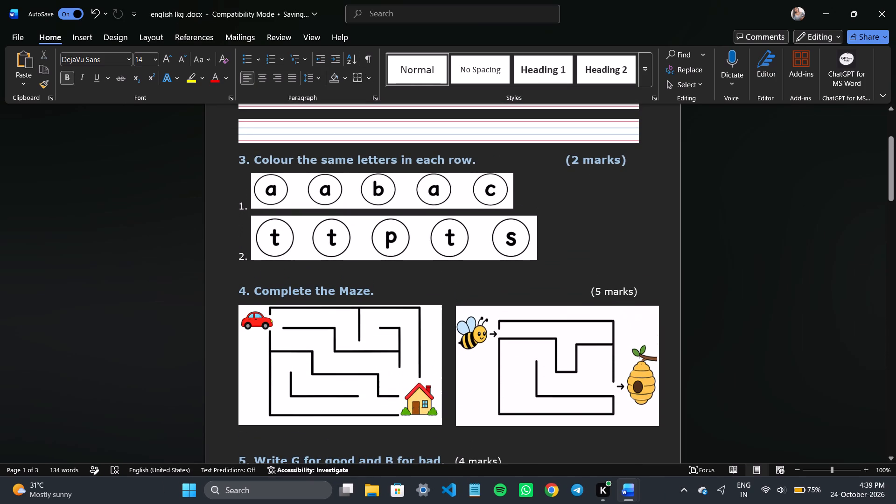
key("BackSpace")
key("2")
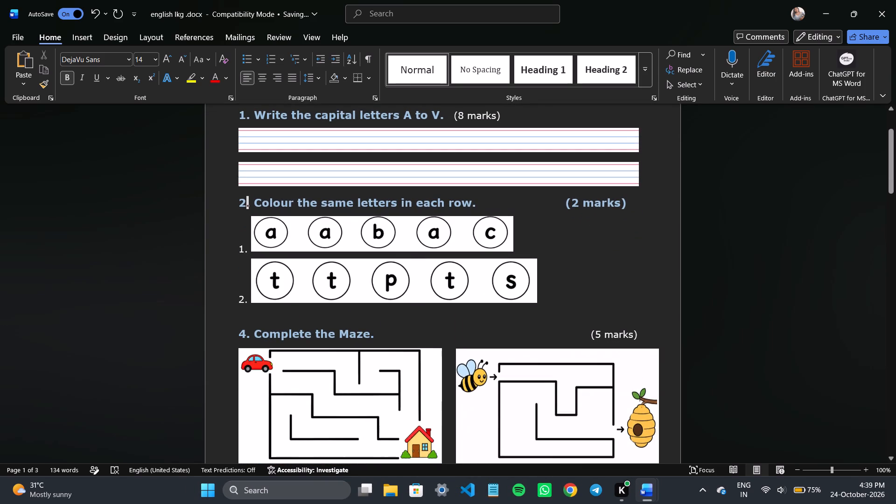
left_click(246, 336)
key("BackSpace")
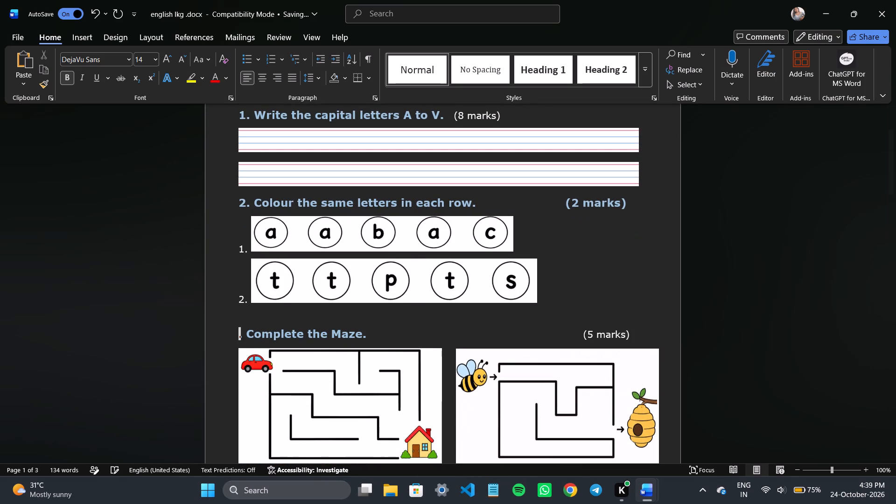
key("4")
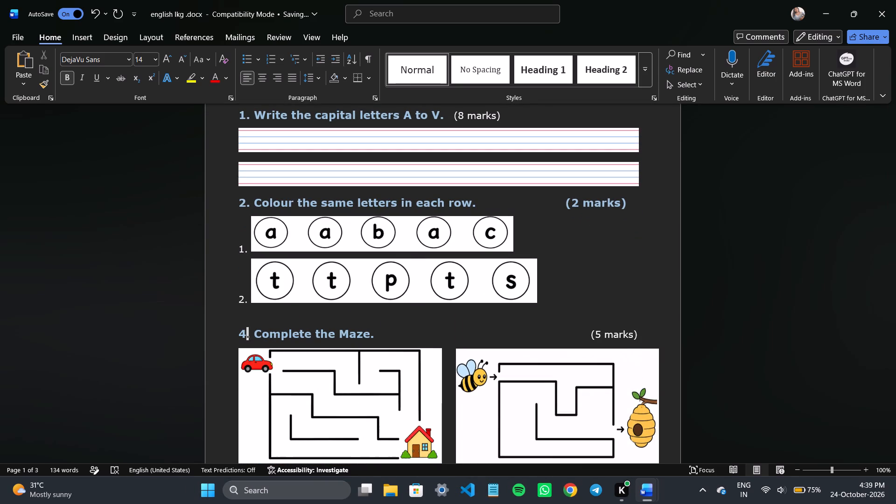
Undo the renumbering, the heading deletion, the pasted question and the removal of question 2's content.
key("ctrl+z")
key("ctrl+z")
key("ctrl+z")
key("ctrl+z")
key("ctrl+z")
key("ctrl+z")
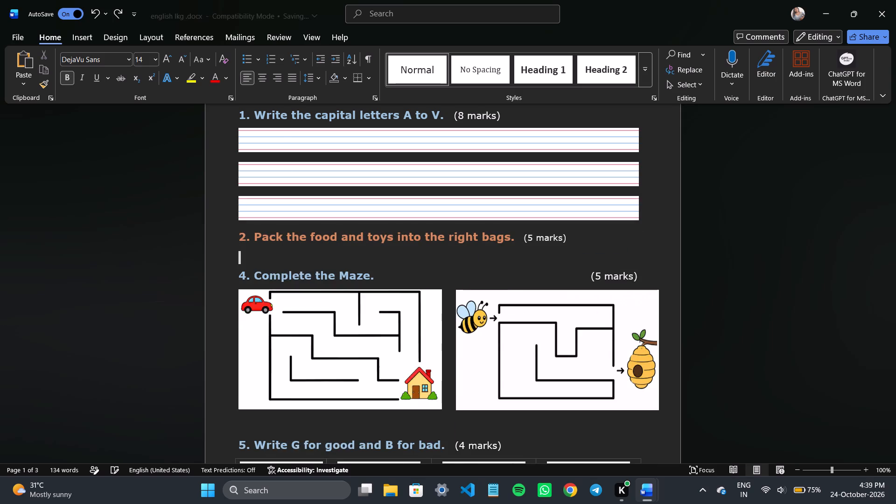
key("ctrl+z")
Delete question 2's bag picture, heading text, marks, instruction line and picture table, keeping only the number 2.
scroll(246, 336, "down", 1)
left_click(341, 342)
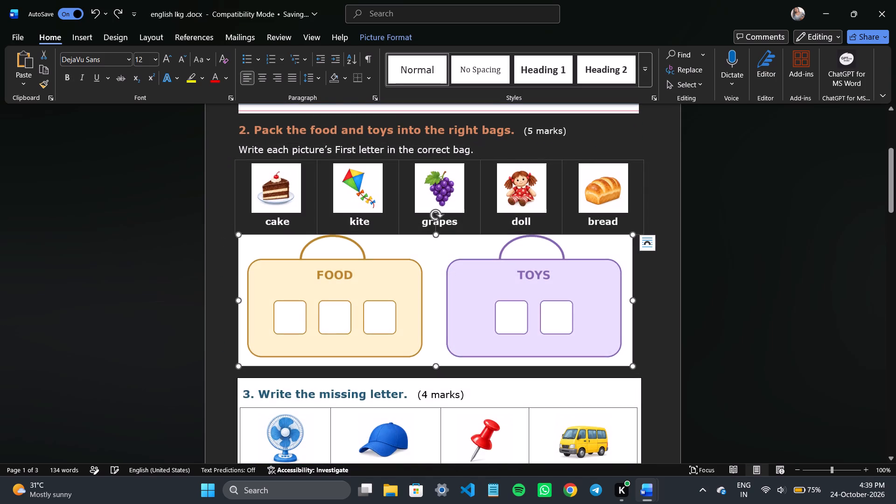
scroll(525, 383, "up", 1)
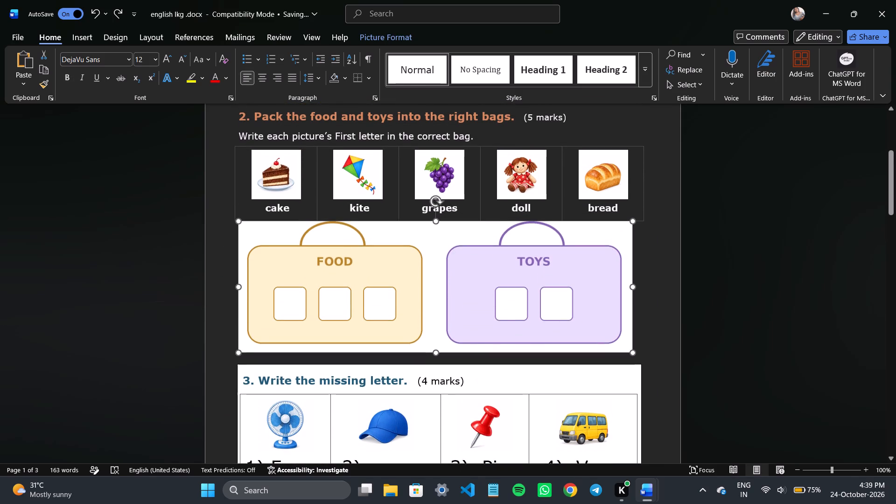
key("BackSpace")
scroll(630, 328, "up", 1)
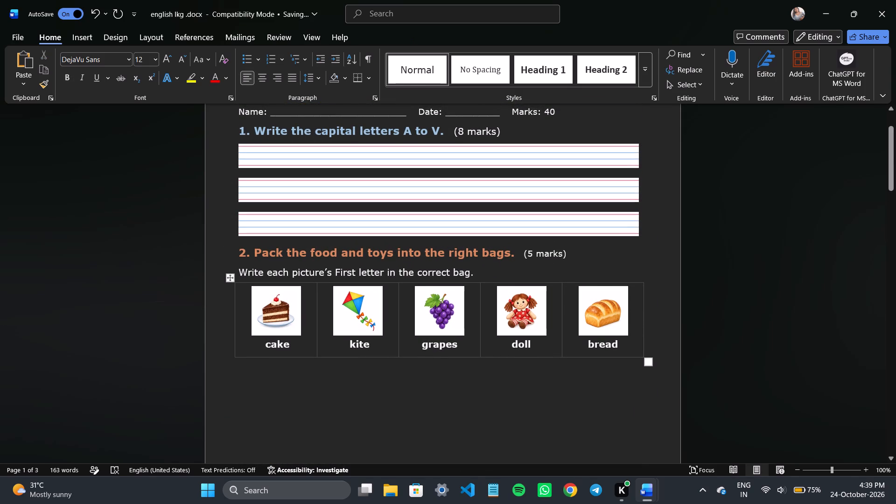
left_click_drag(660, 346, 247, 266)
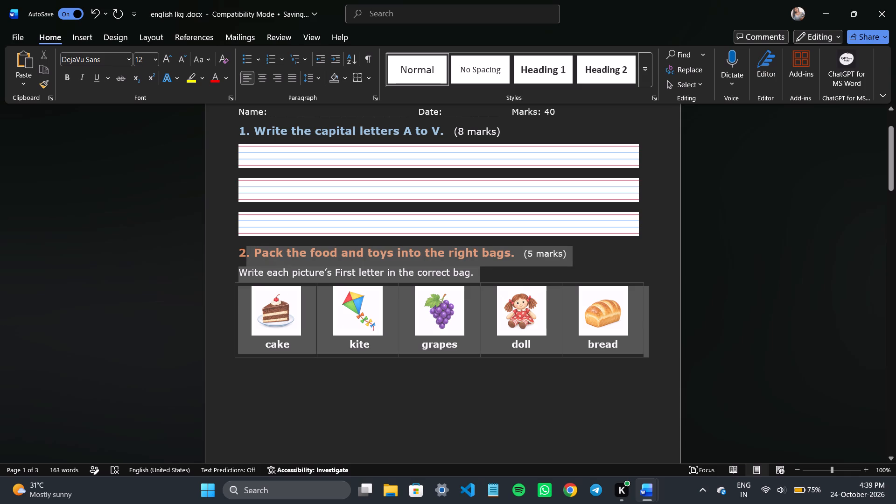
left_click_drag(247, 266, 252, 256)
key("BackSpace")
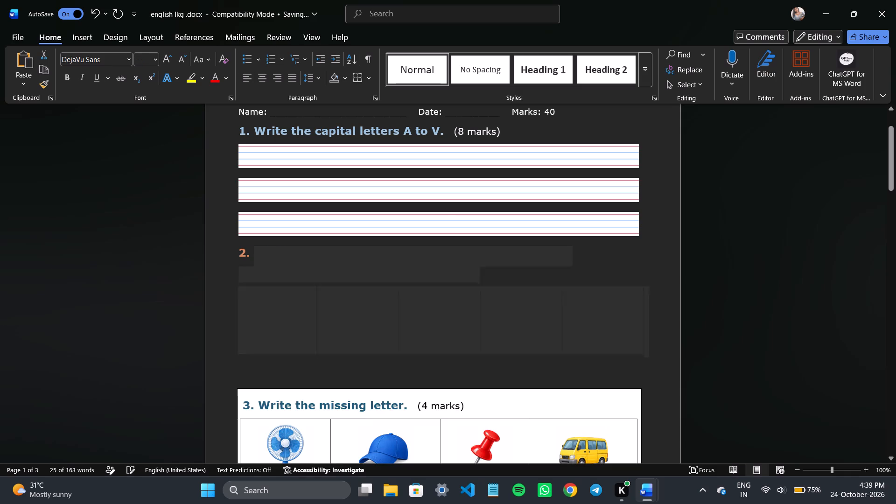
Copy the heading text "Colour the same letters in each row" from LKG English Examination - 2.docx and paste it after number 2 in english lkg .docx.
key("alt+Tab")
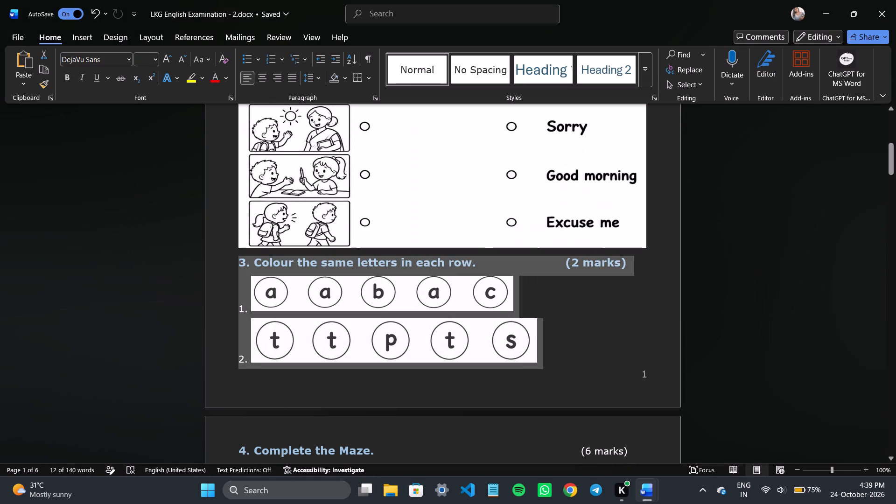
left_click(254, 262)
left_click_drag(254, 262, 473, 262)
key("ctrl+c")
key("ctrl+c")
key("alt+Tab")
scroll(473, 262, "down", 2)
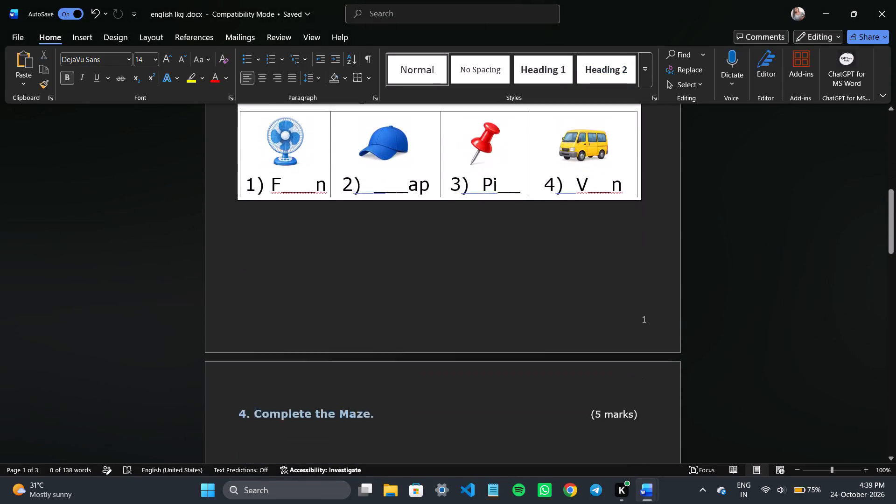
scroll(473, 262, "down", 2)
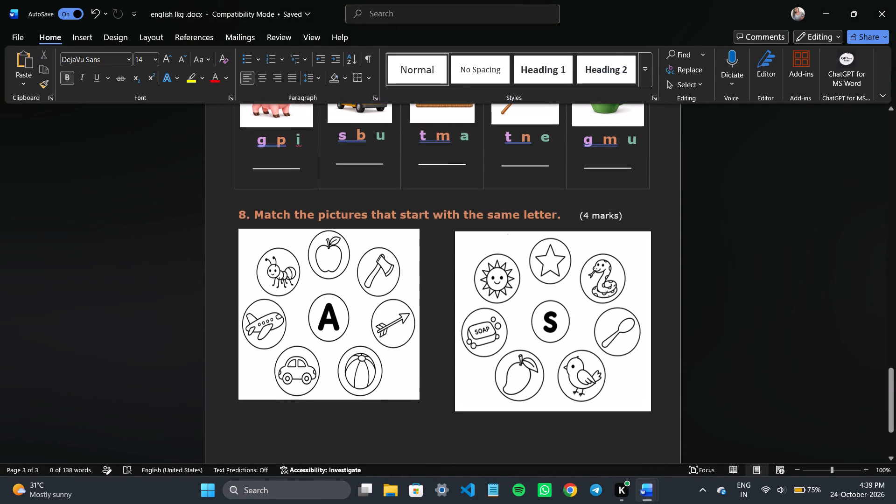
scroll(473, 262, "up", 1)
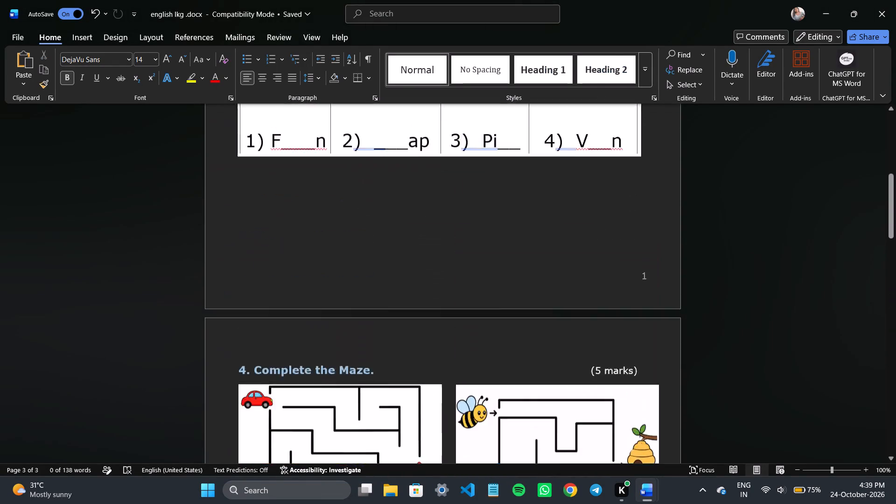
scroll(473, 262, "up", 2)
key("ctrl+v")
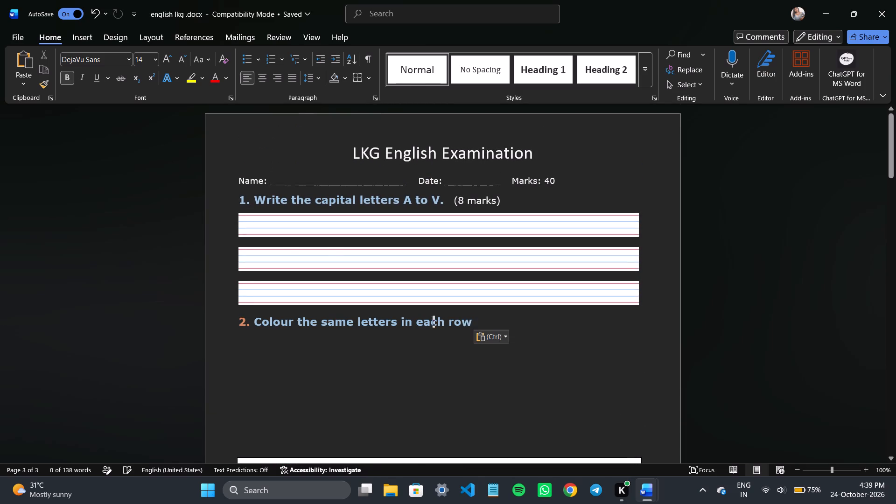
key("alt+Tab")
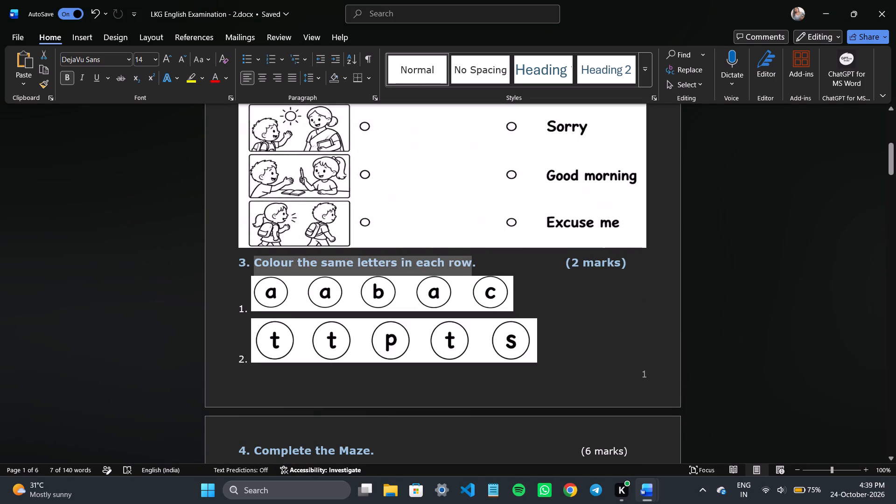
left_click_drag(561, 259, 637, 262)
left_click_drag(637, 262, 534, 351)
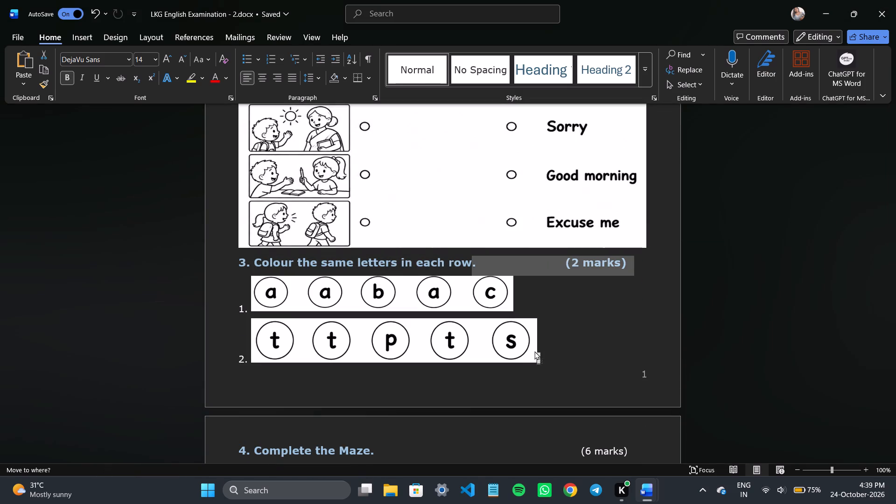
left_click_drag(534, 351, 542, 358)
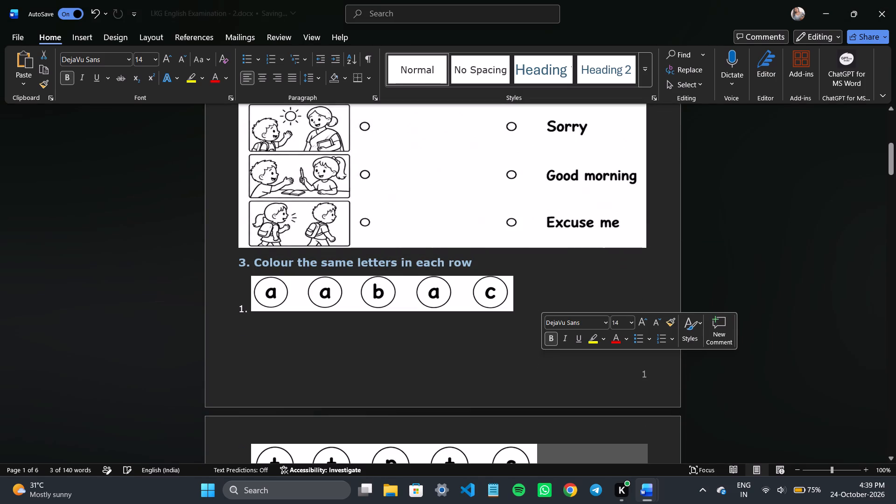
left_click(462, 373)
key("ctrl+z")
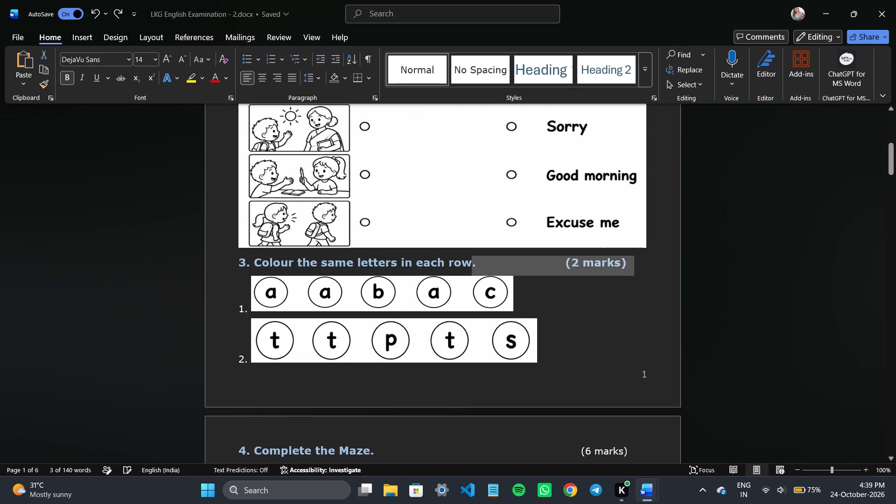
Copy the two numbered letter-circle rows under question 3 in LKG English Examination - 2.docx and return to english lkg .docx.
left_click(555, 357)
left_click_drag(555, 357, 238, 292)
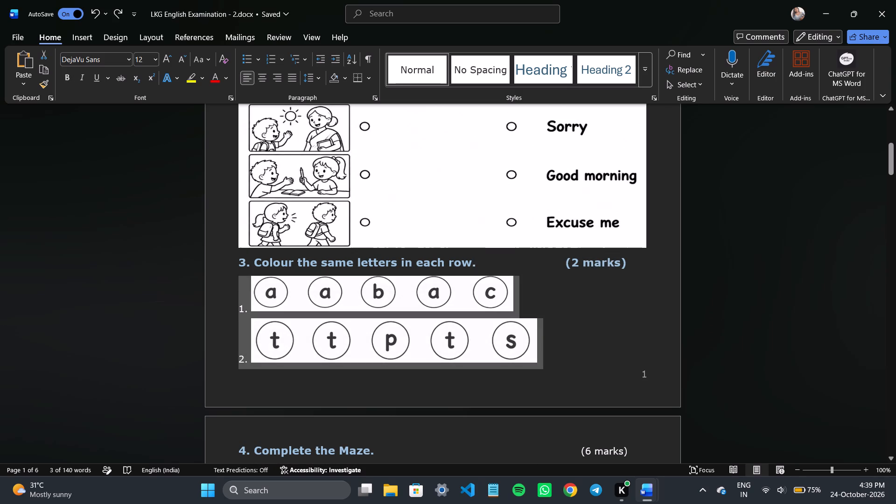
key("ctrl+c")
key("ctrl+c")
key("alt+Tab")
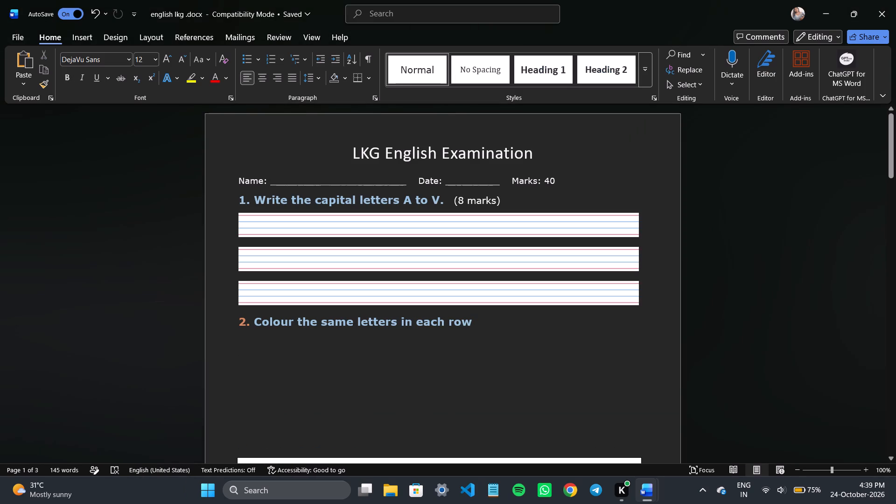
Add the marks text "(4marks)" after question 2's heading, separated from it by a wide run of spaces.
key("space")
key("space")
key("space")
key("space")
key("space")
key("space")
key("space")
key("space")
key("space")
key("space")
key("space")
key("space")
key("space")
key("space")
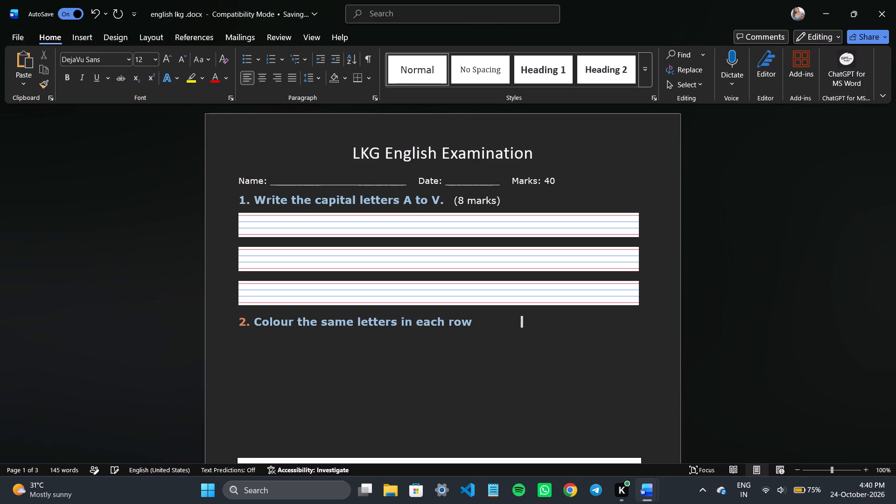
key("space")
key("space")
key("space")
key("space")
key("space")
key("space")
key("alt+Tab")
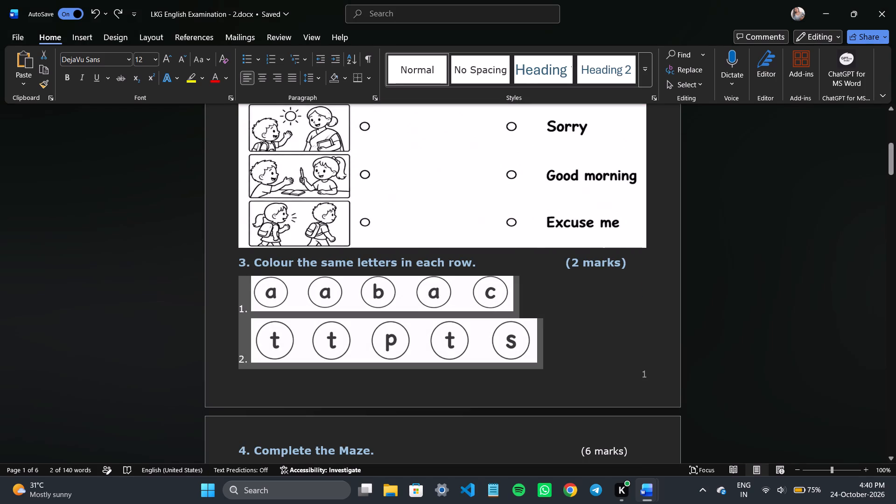
left_click(292, 311)
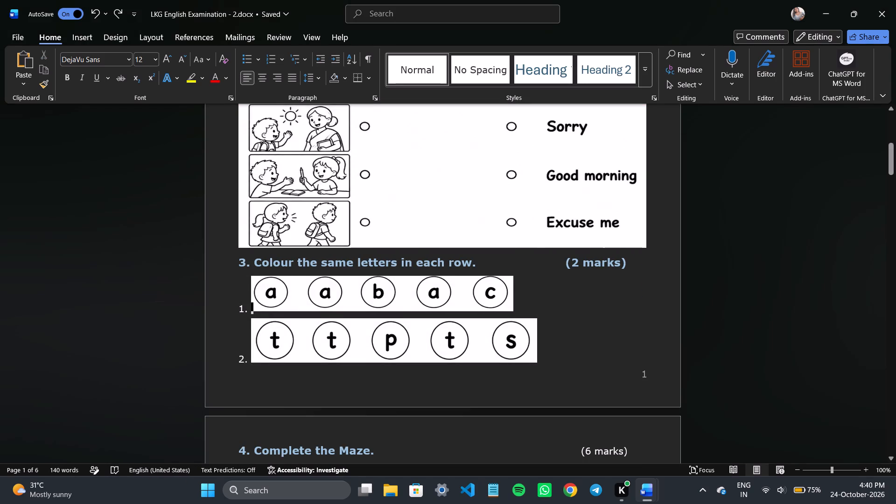
key("alt+Tab")
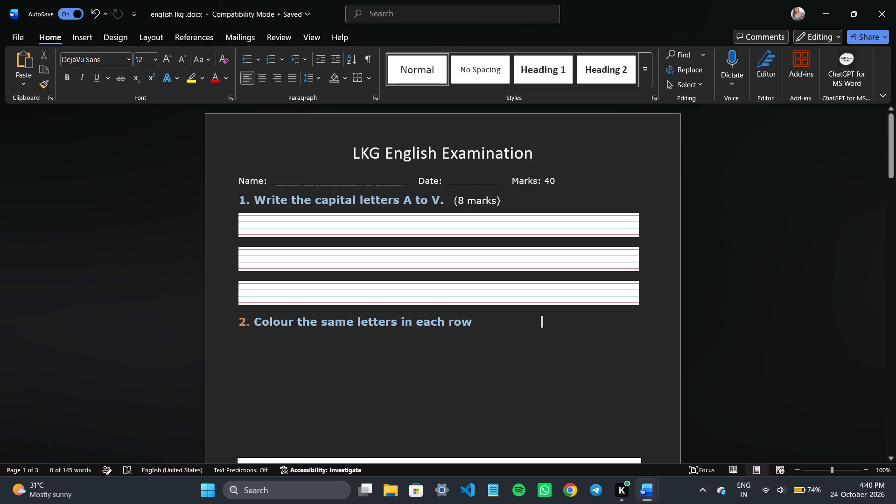
type("4m")
key("BackSpace")
key("BackSpace")
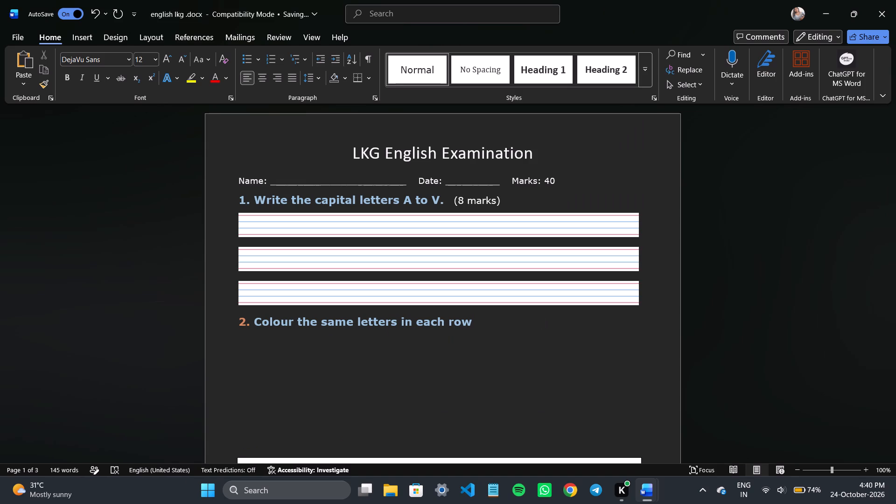
type("(4marks")
key("shift+parenright")
Paste the two copied letter-circle rows on a new line under question 2's heading, removing the extra blank line after them.
key("Return")
key("ctrl+v")
key("BackSpace")
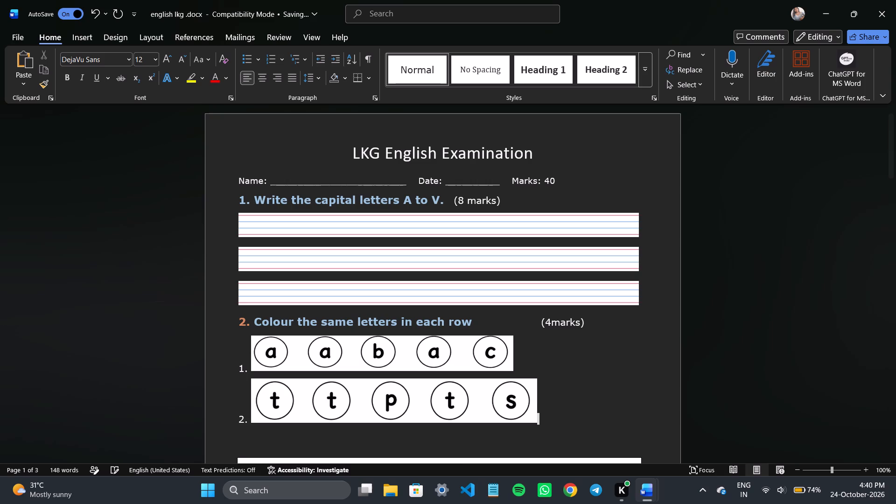
Move question 3's missing-letter box up to sit just below question 2's letter rows, slightly further towards the left margin.
scroll(504, 323, "down", 1)
left_click(388, 270)
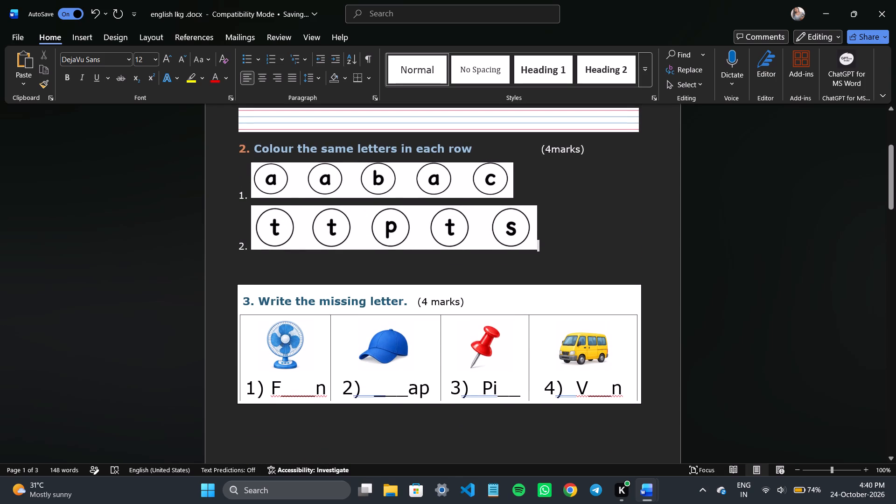
key("Down")
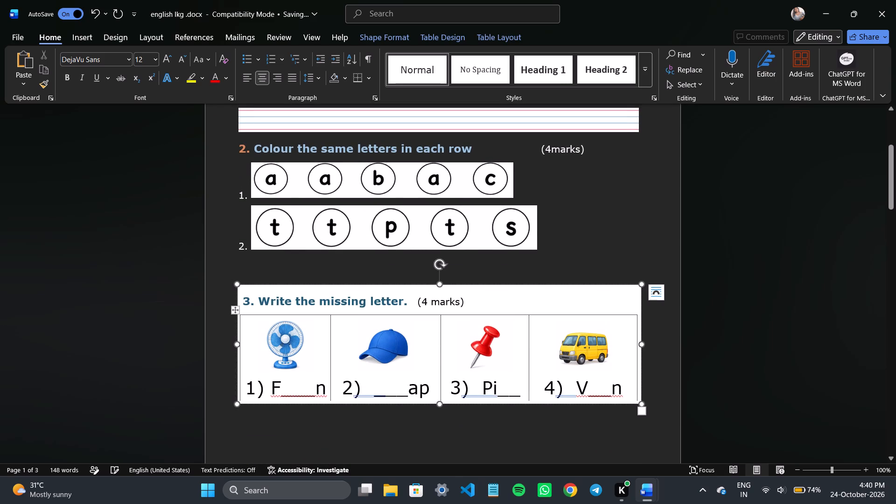
left_click(247, 290)
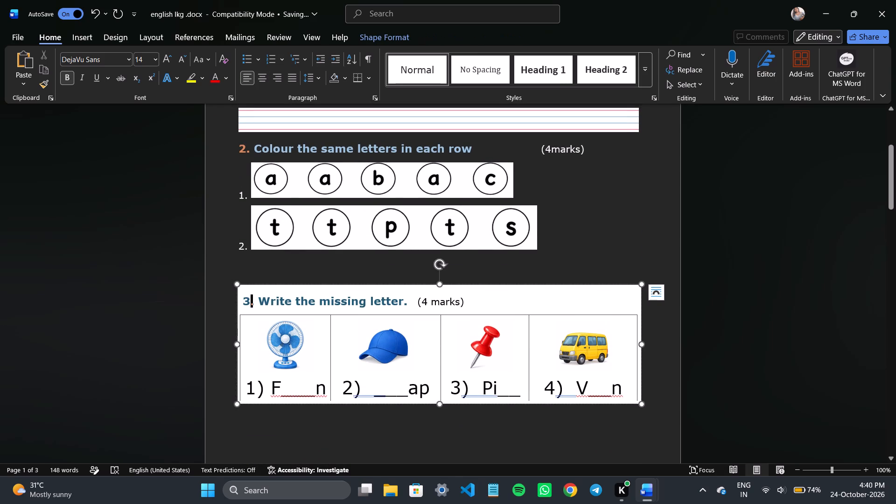
left_click_drag(242, 285, 238, 262)
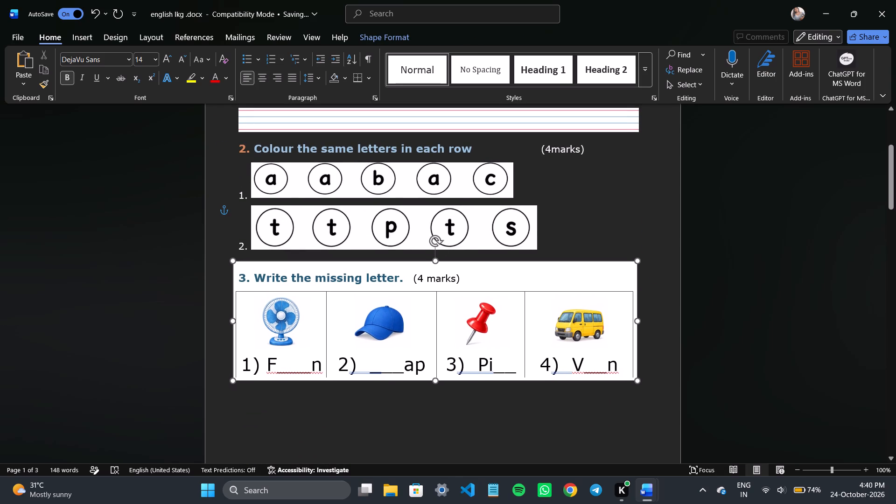
left_click_drag(238, 262, 234, 263)
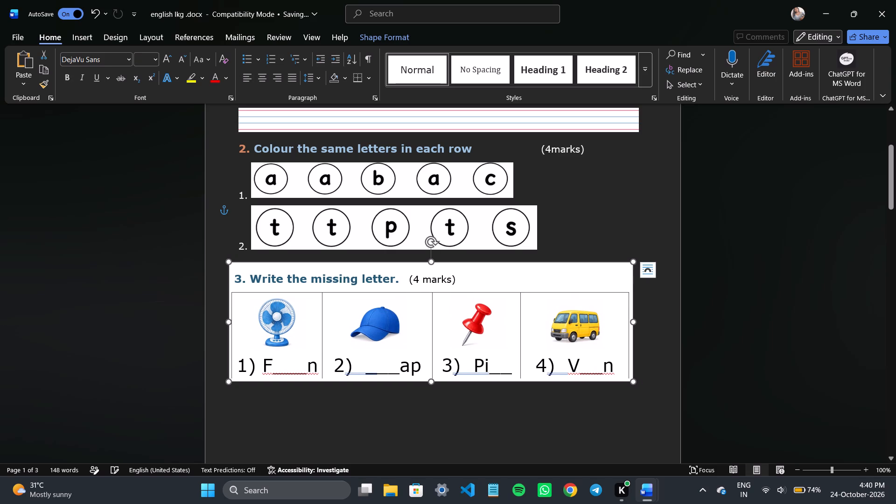
Shrink the second letter row's picture (t t p t s) to match the width of the row above.
scroll(315, 298, "up", 1)
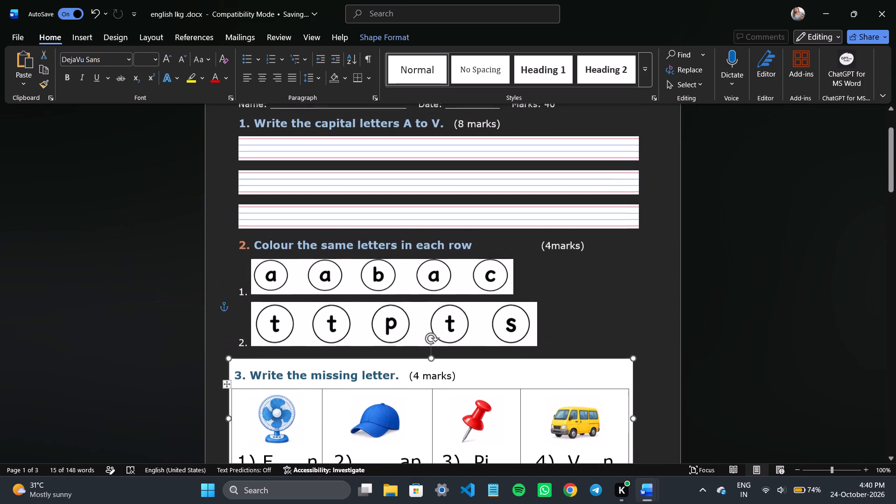
left_click(370, 318)
left_click_drag(539, 346, 514, 338)
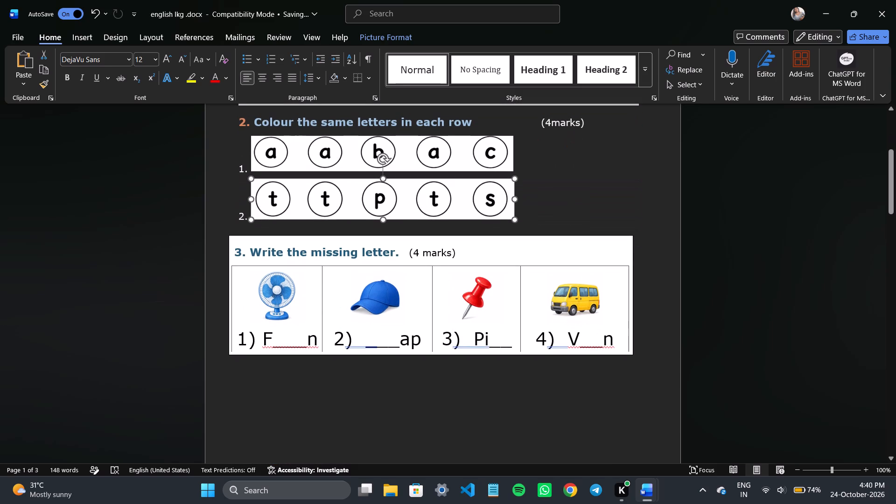
Widen question 3's box and its picture table towards the right margin, and trim the box's bottom edge slightly.
left_click(630, 350)
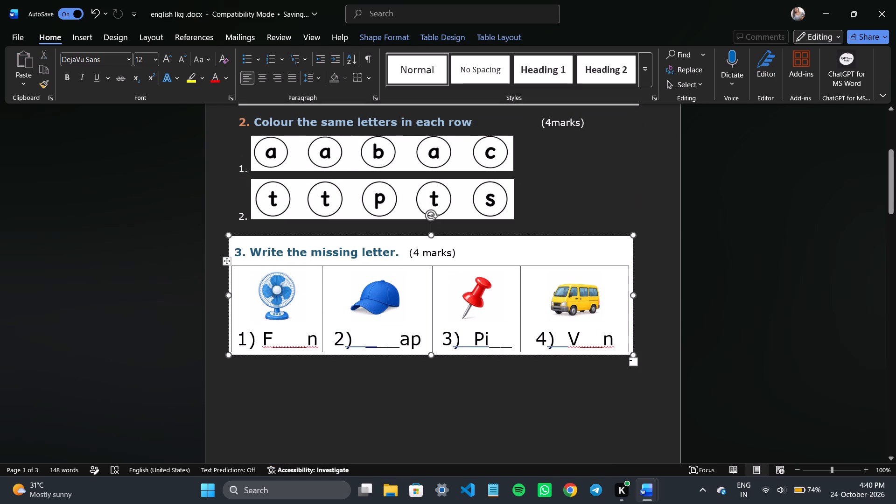
left_click_drag(633, 361, 628, 337)
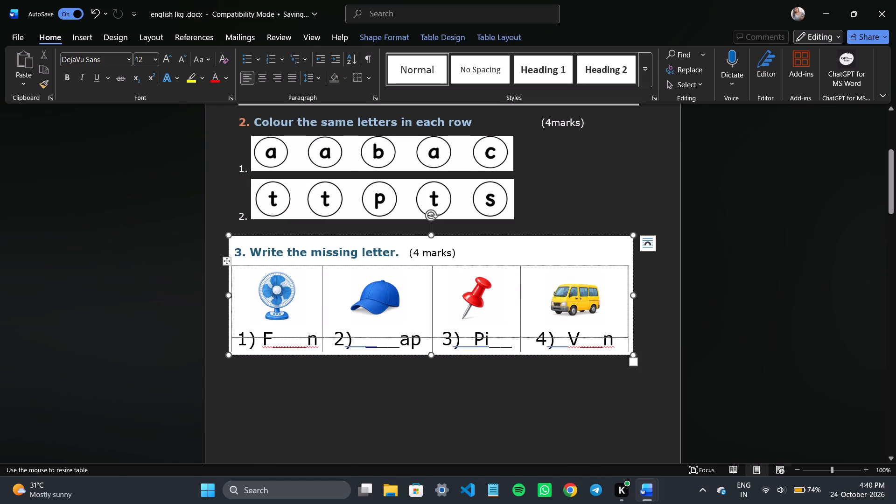
left_click_drag(628, 337, 630, 338)
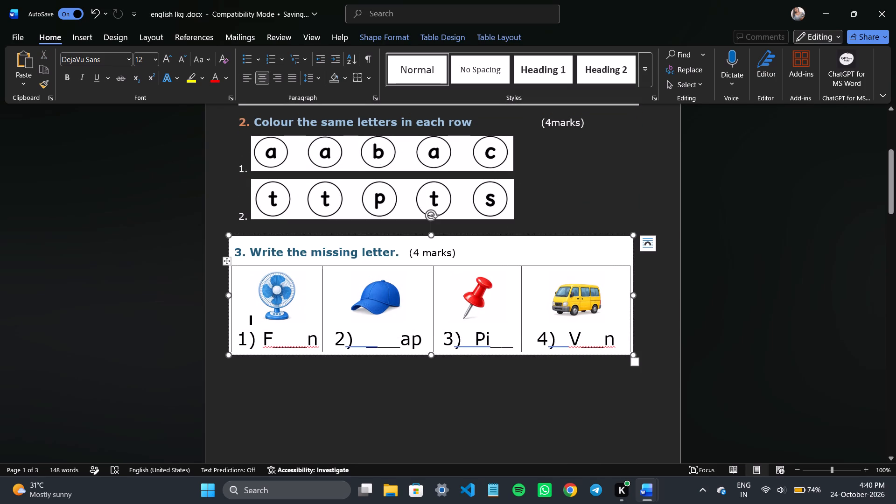
left_click_drag(633, 297, 661, 291)
left_click(610, 317)
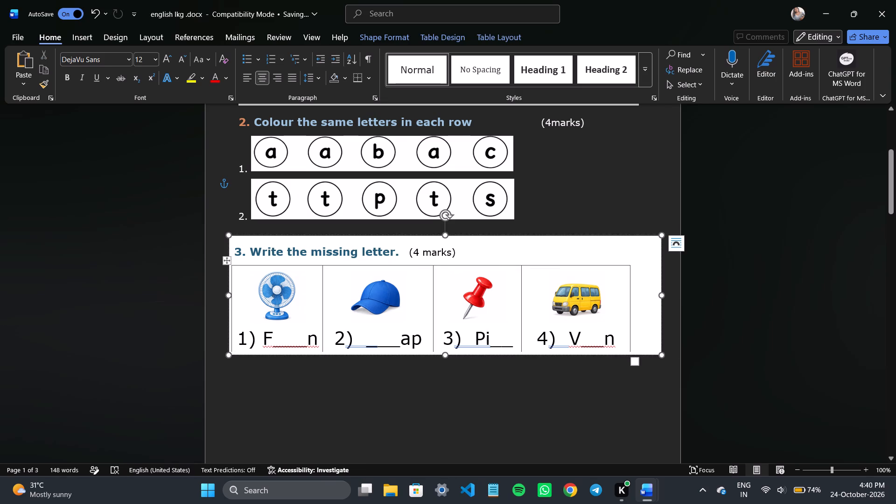
left_click_drag(634, 364, 641, 329)
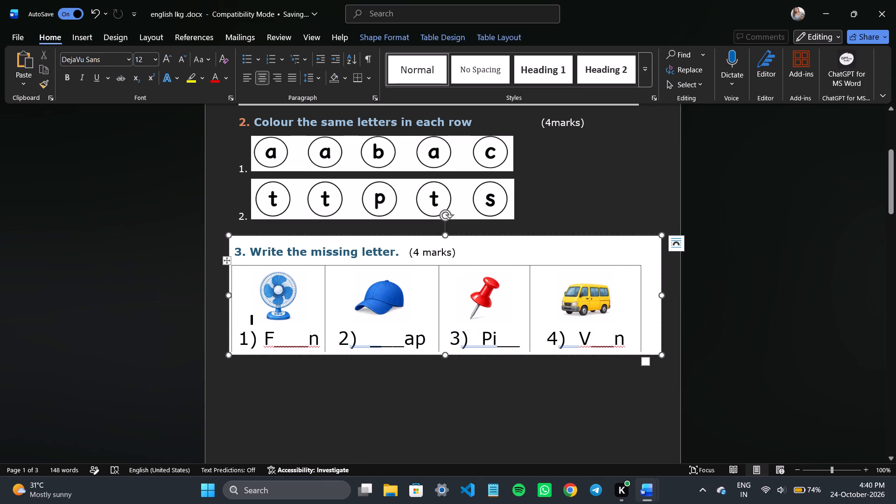
left_click_drag(445, 357, 445, 353)
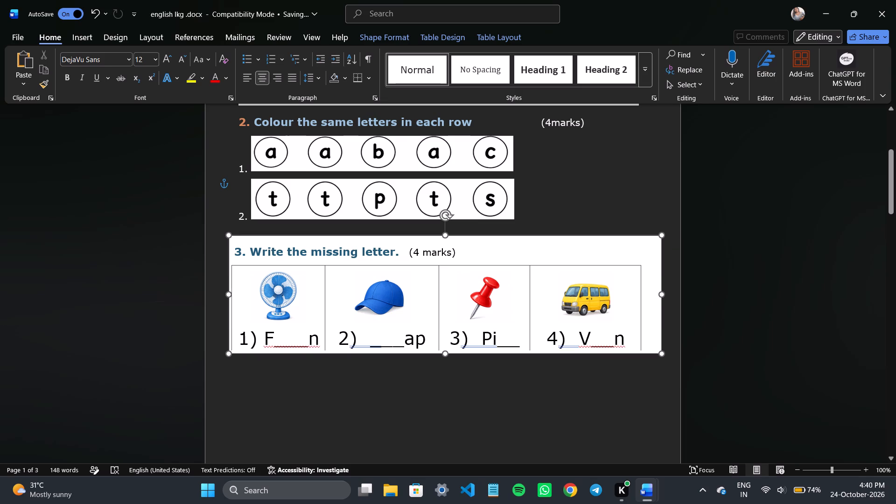
left_click_drag(445, 353, 443, 352)
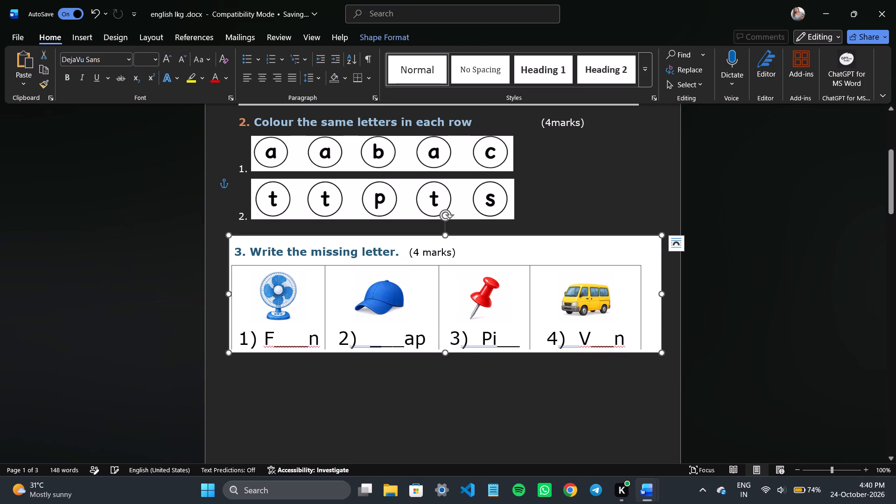
Accept the grammar suggestions removing the extra spaces after the brackets in question 3's items 3) and 2).
left_click(425, 386)
left_click(480, 347)
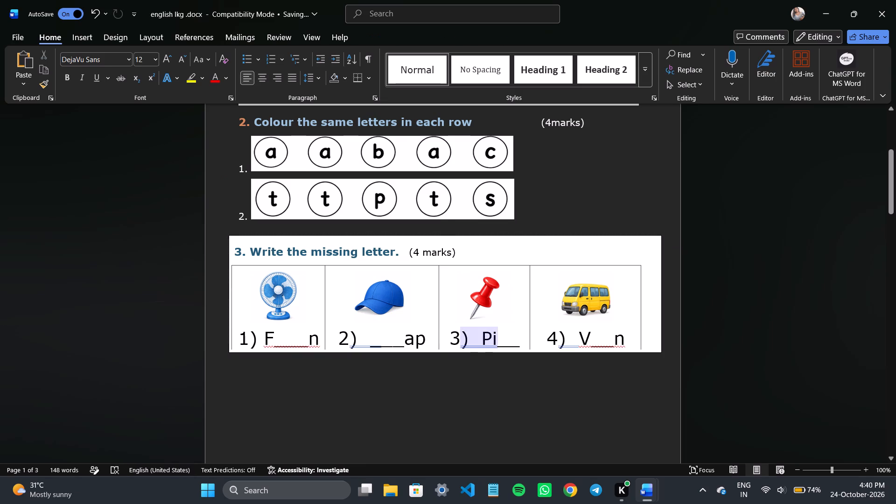
left_click(485, 389)
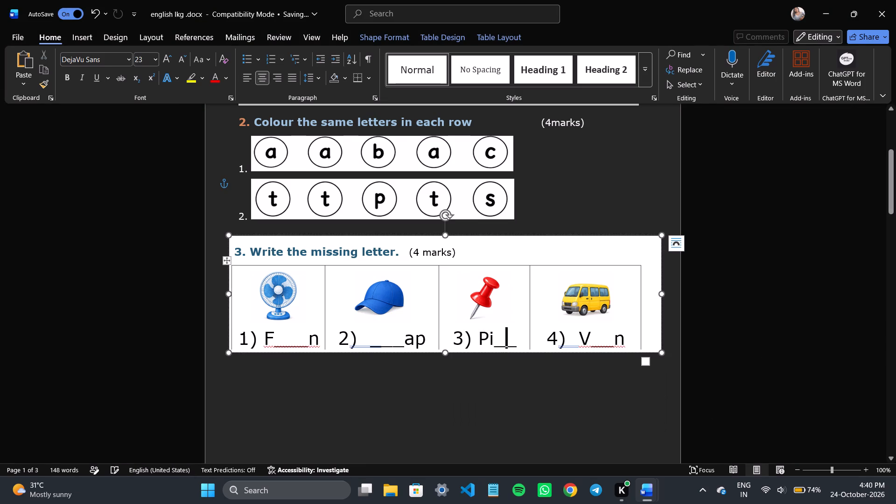
left_click(364, 342)
left_click(383, 392)
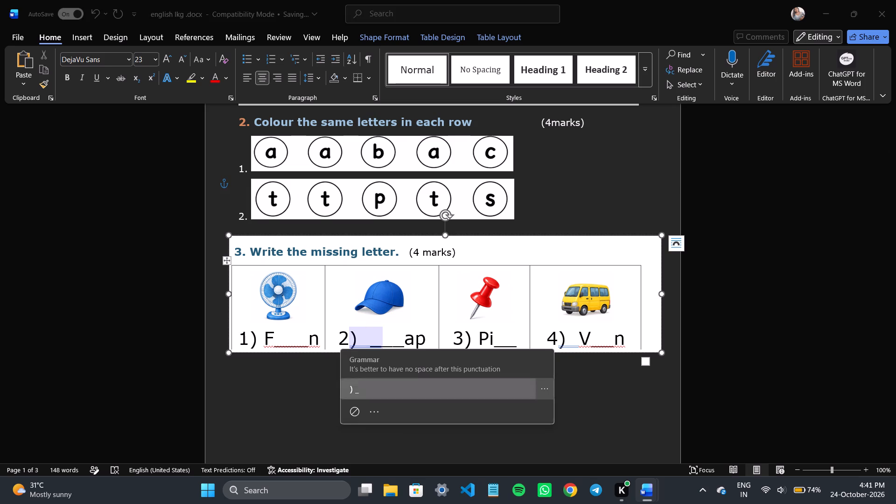
Delete question 7's instruction line "Look at each picture. Use all three letters to make its name." and close the gap above its table.
left_click(280, 339)
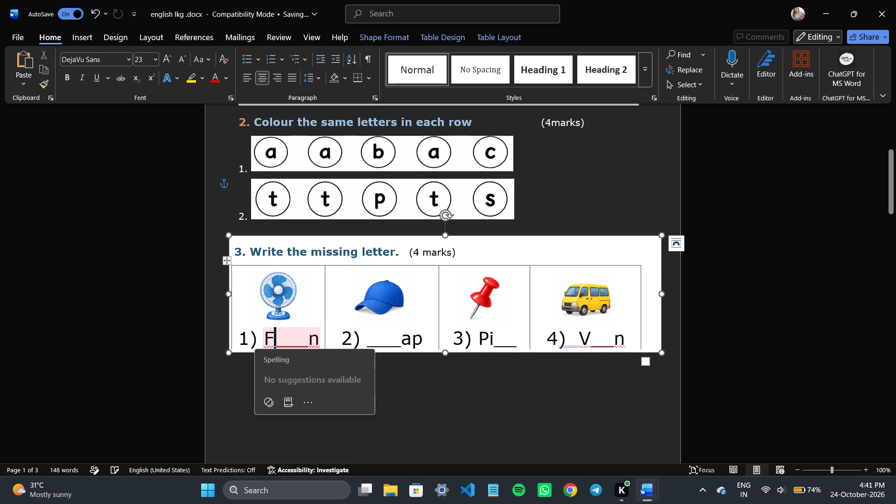
left_click(434, 421)
scroll(434, 421, "down", 1)
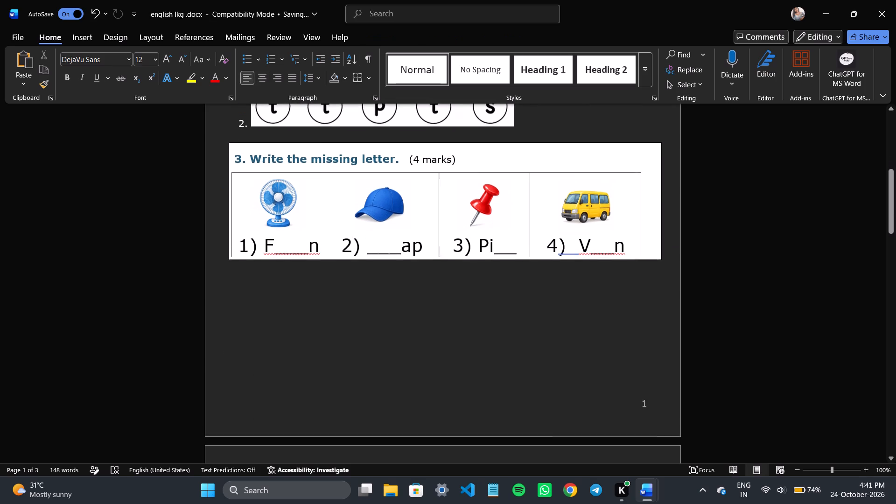
scroll(434, 421, "down", 5)
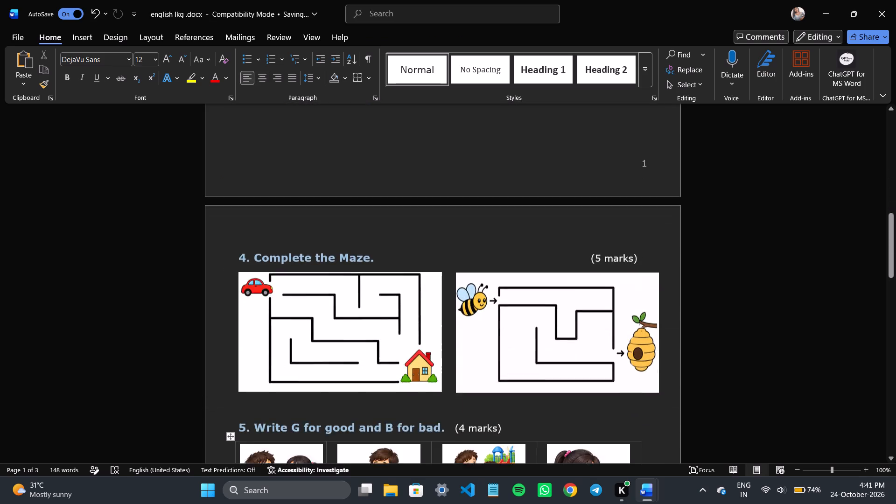
scroll(434, 421, "down", 5)
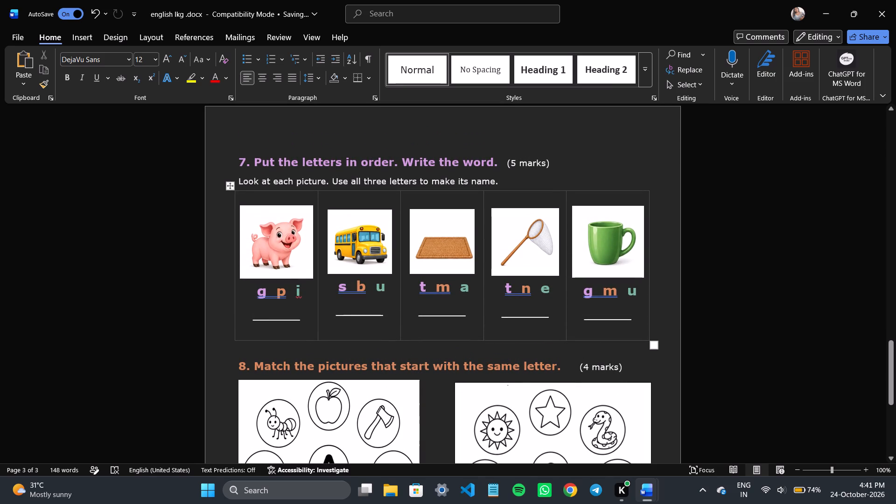
triple_click(502, 179)
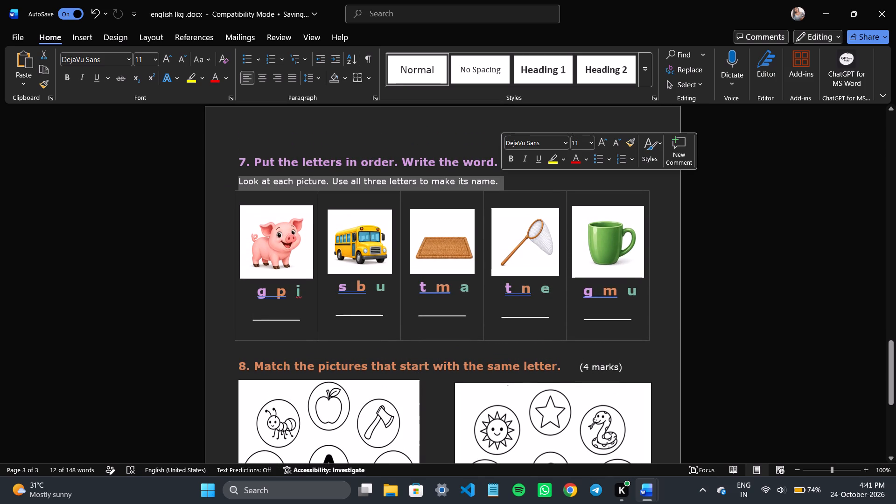
key("BackSpace")
key("BackSpace")
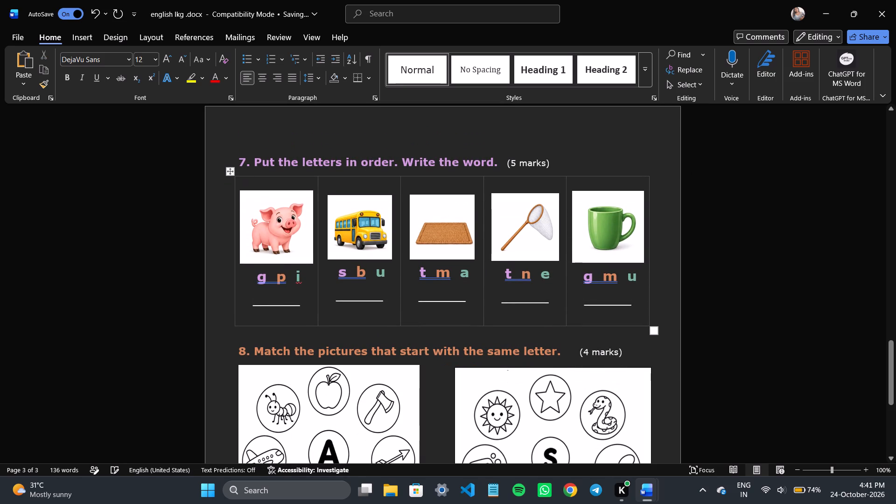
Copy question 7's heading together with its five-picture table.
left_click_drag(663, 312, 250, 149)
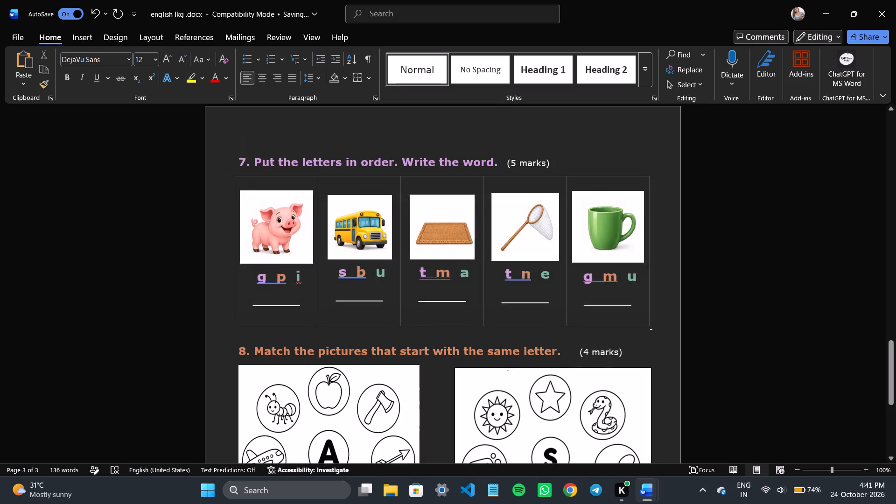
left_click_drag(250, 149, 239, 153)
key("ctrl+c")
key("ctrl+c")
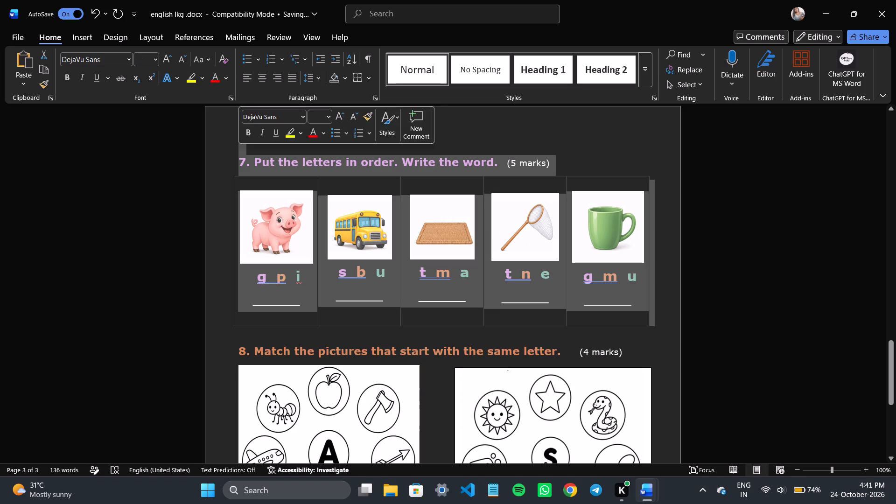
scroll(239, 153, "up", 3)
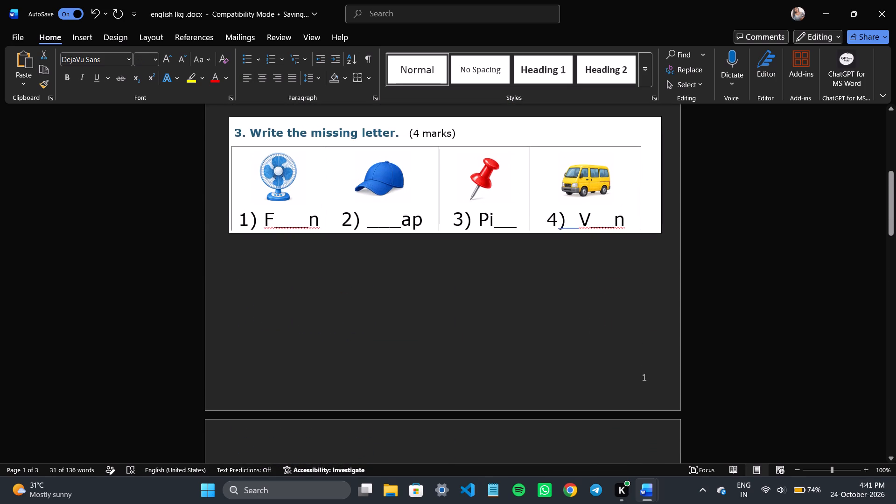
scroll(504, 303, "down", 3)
Copy question 1's "Write the Missing letters." heading, marks and letter picture from LKG English Examination - 2.docx, and return to english lkg .docx.
key("alt+Tab")
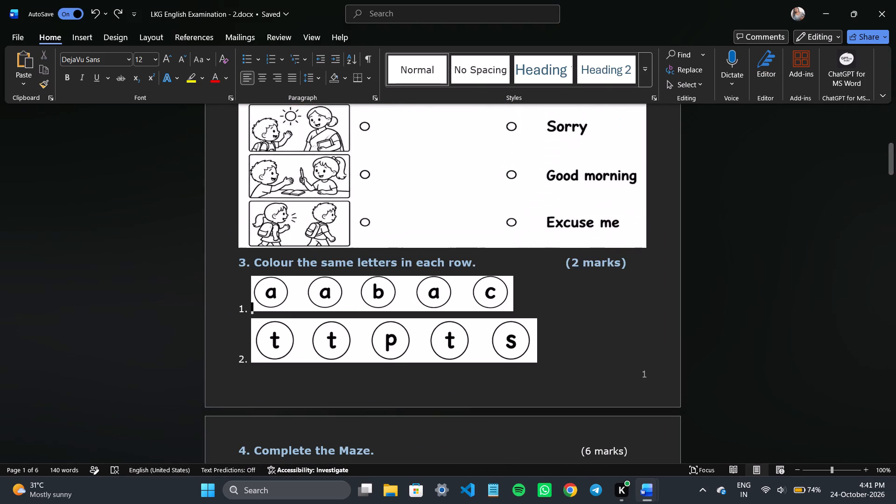
scroll(504, 303, "up", 1)
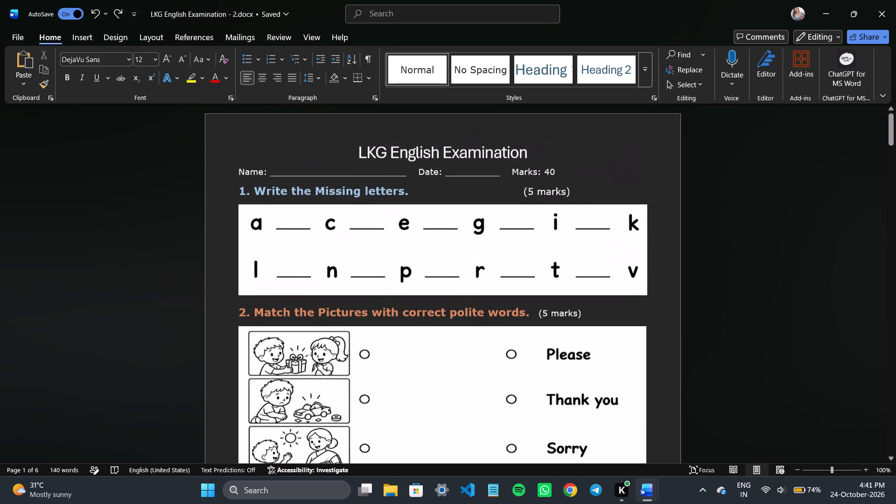
scroll(504, 303, "up", 1)
left_click(432, 266)
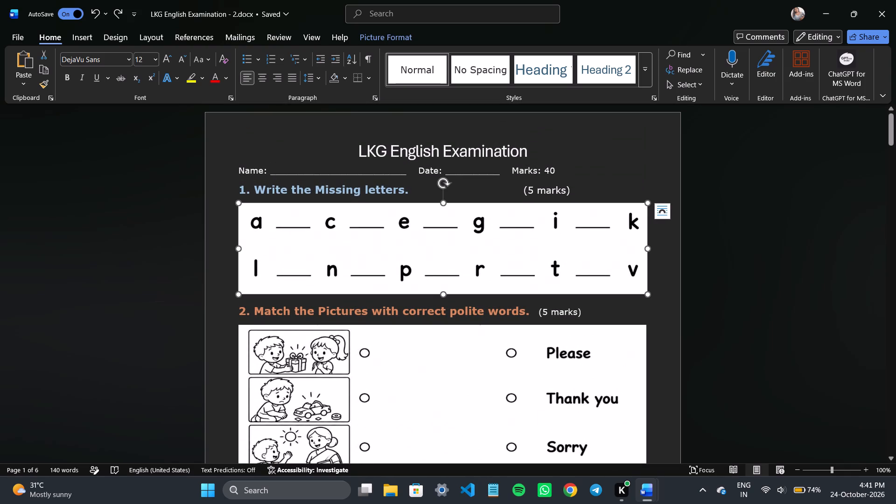
key("ctrl+c")
key("alt+Tab")
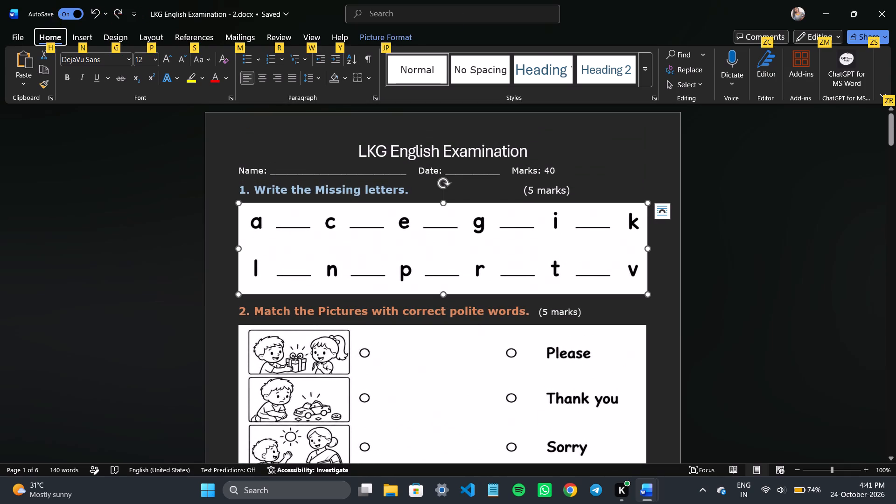
key("alt+Tab")
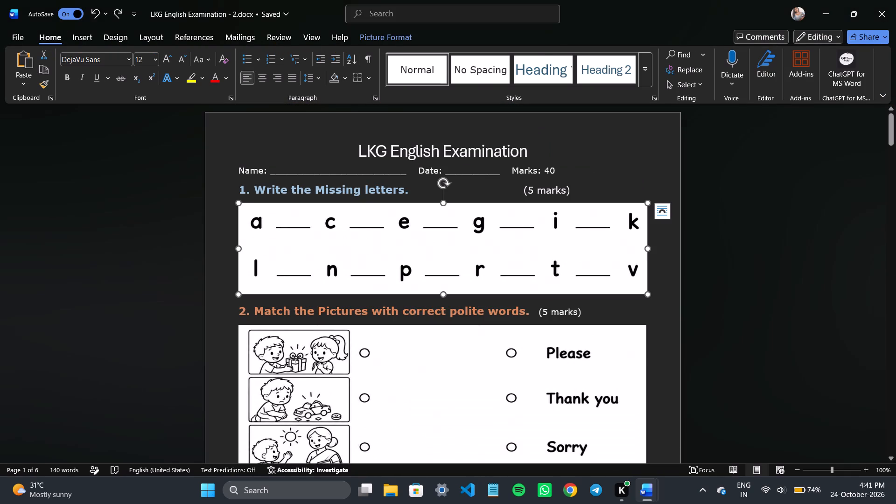
left_click_drag(238, 189, 673, 284)
key("ctrl+c")
key("ctrl+c")
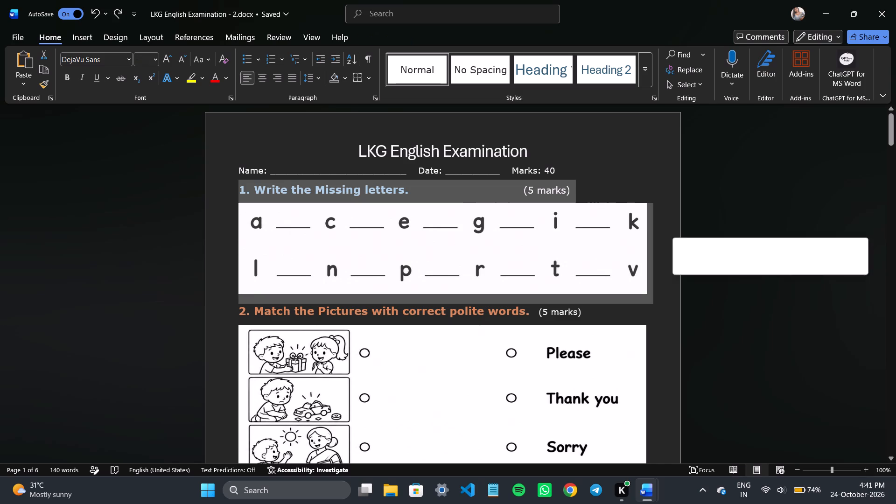
key("alt+Tab")
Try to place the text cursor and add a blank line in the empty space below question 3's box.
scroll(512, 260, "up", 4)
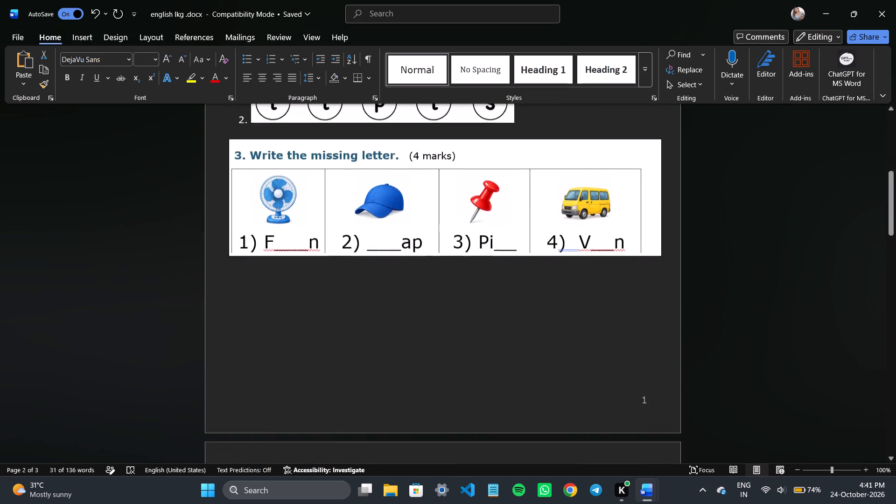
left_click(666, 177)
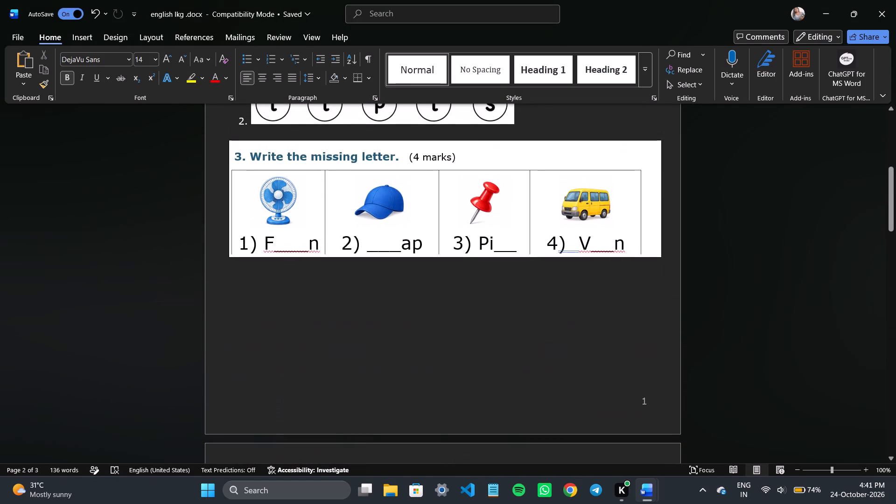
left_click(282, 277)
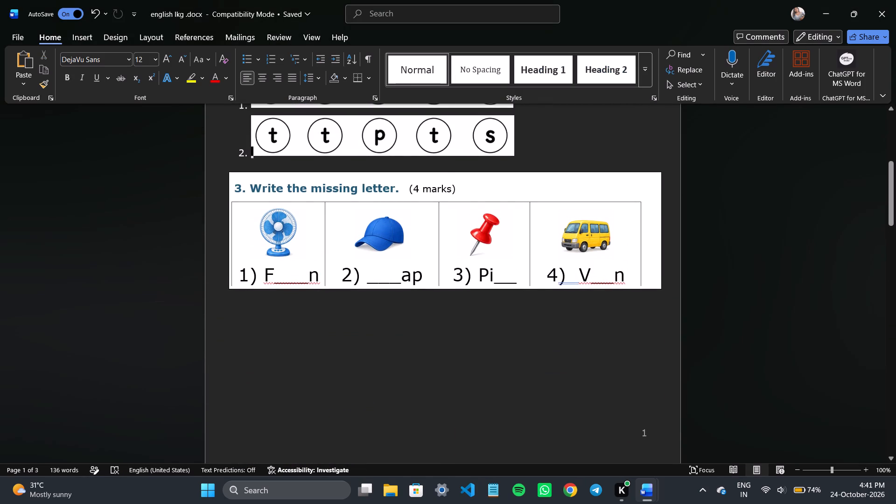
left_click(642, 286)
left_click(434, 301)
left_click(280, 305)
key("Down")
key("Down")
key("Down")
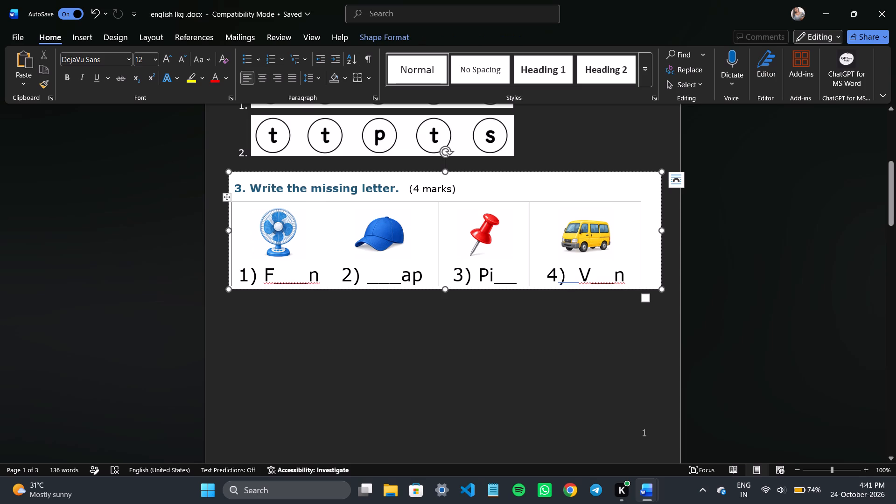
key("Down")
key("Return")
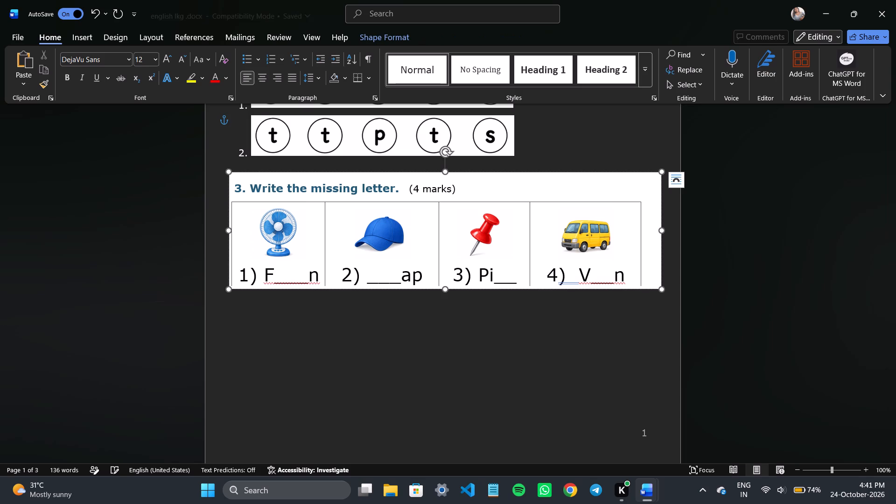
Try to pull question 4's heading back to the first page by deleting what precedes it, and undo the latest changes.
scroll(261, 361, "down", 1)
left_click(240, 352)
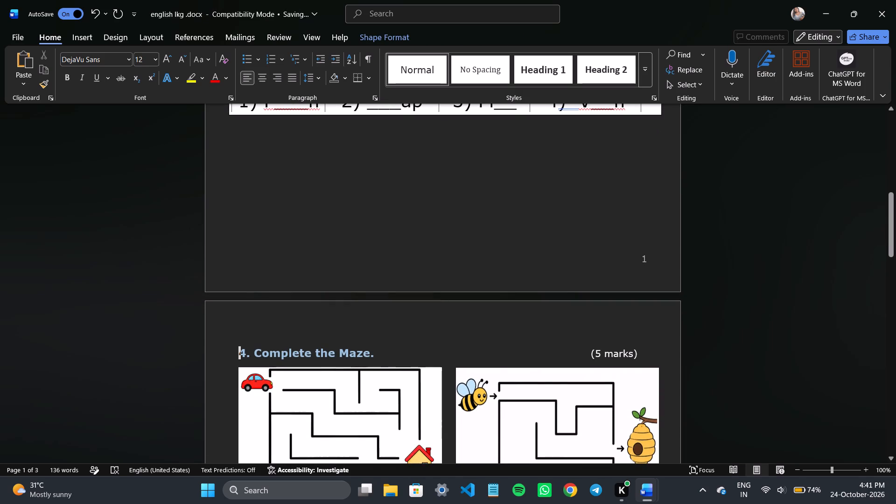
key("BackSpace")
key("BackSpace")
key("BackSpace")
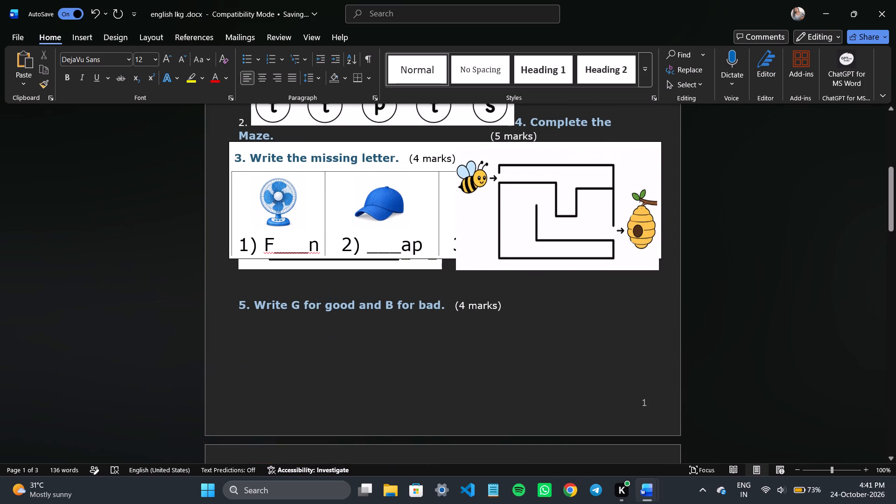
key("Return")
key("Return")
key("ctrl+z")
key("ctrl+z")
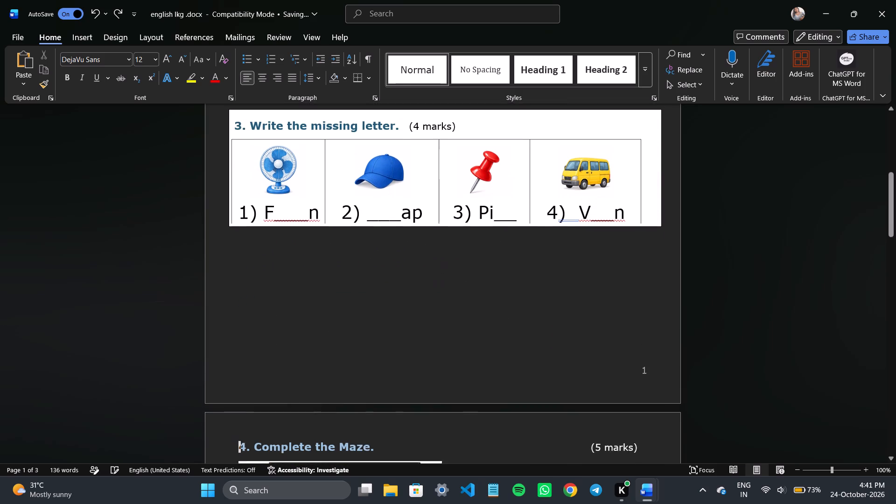
Draw a text box about 18.63 cm wide and 5.91 cm high in the empty space directly below question 3's box.
left_click(301, 326)
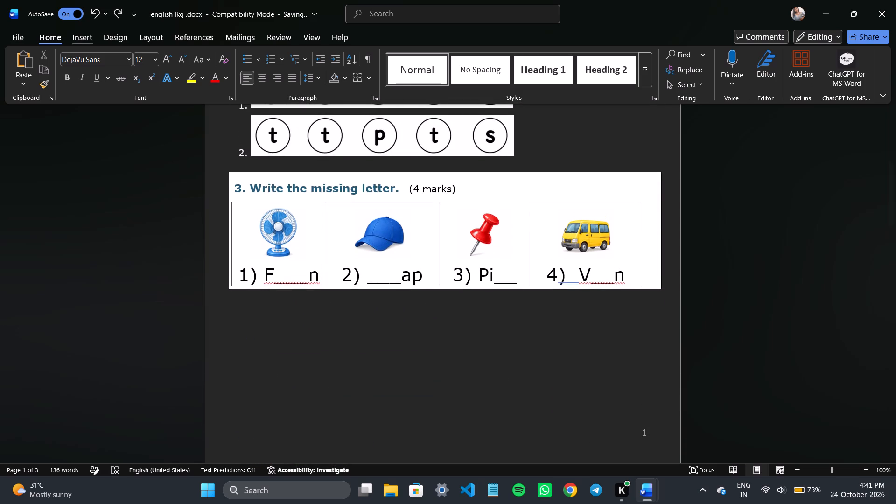
left_click(88, 36)
left_click(583, 64)
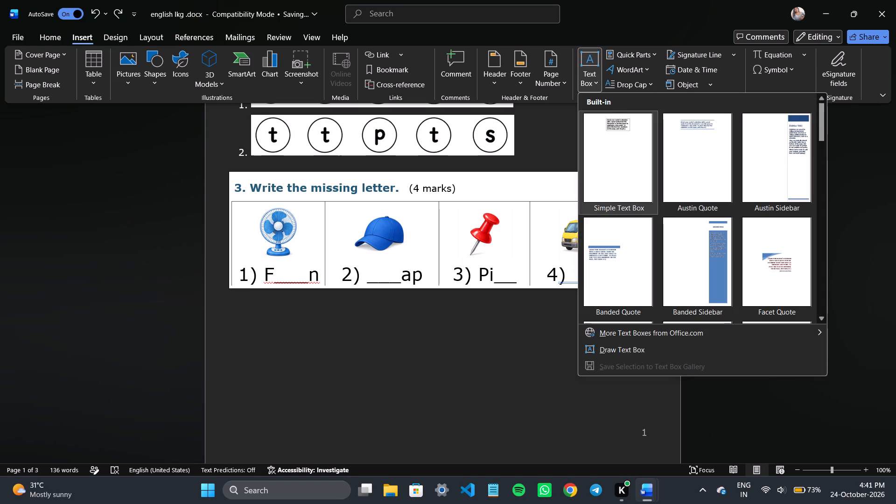
left_click(622, 348)
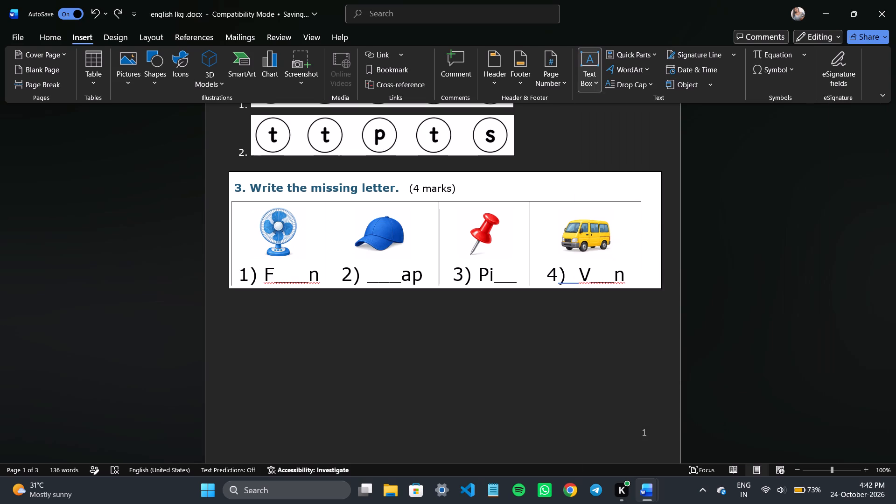
left_click_drag(236, 312, 326, 381)
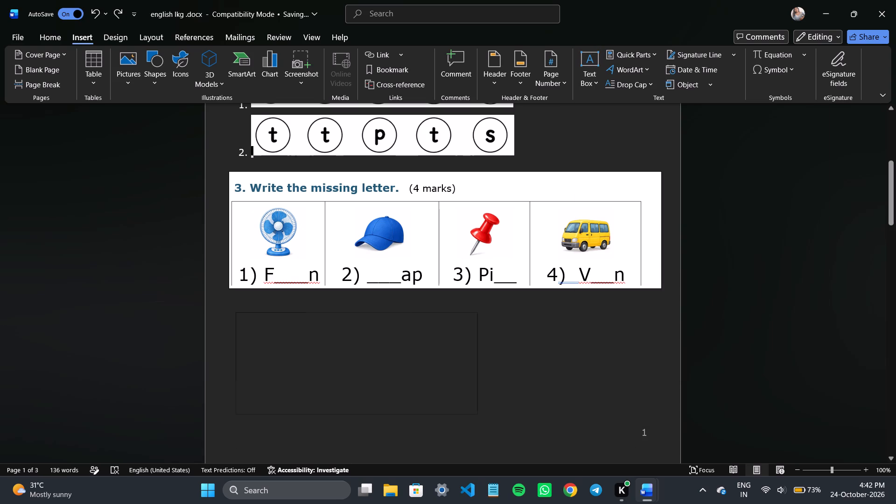
left_click_drag(326, 381, 252, 312)
left_click_drag(254, 318, 641, 424)
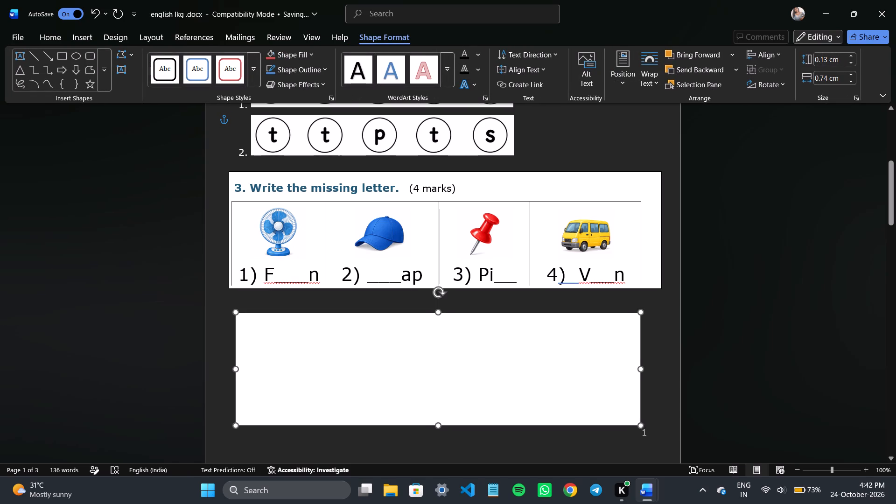
left_click_drag(641, 424, 651, 420)
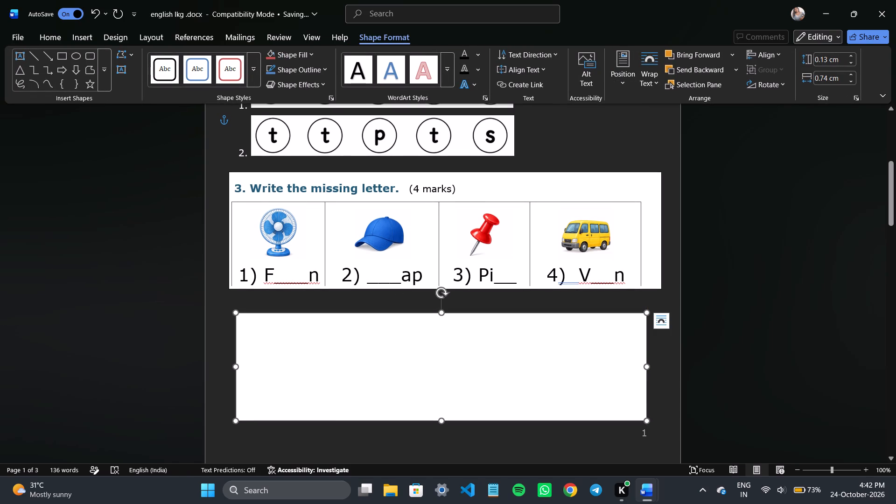
left_click_drag(442, 311, 437, 291)
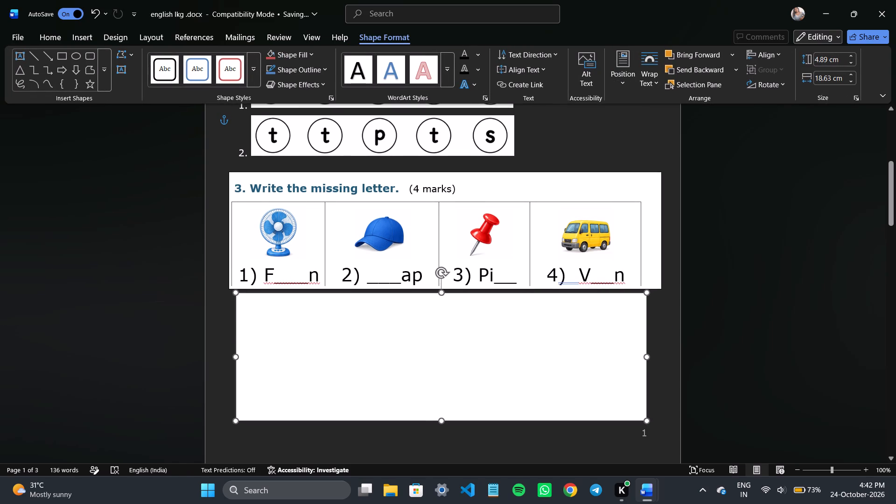
left_click_drag(437, 291, 436, 290)
Paste the copied "Write the Missing letters." question with its letter picture into the new text box.
left_click(430, 334)
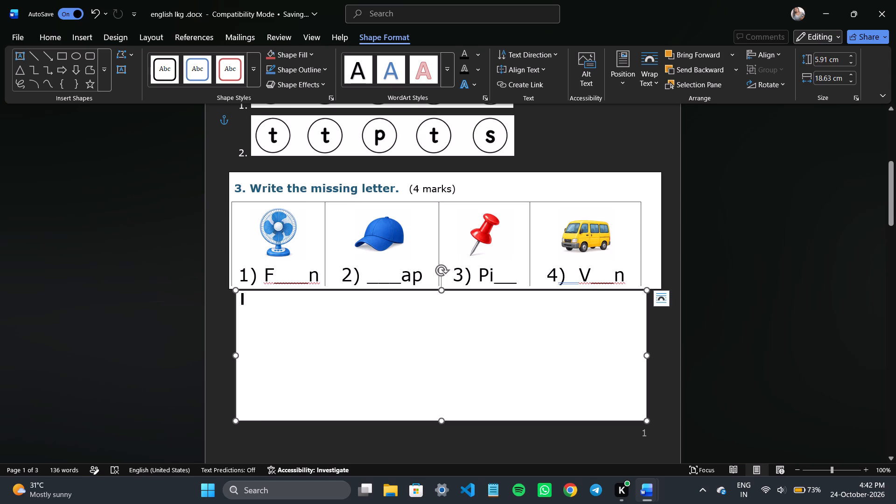
key("ctrl+v")
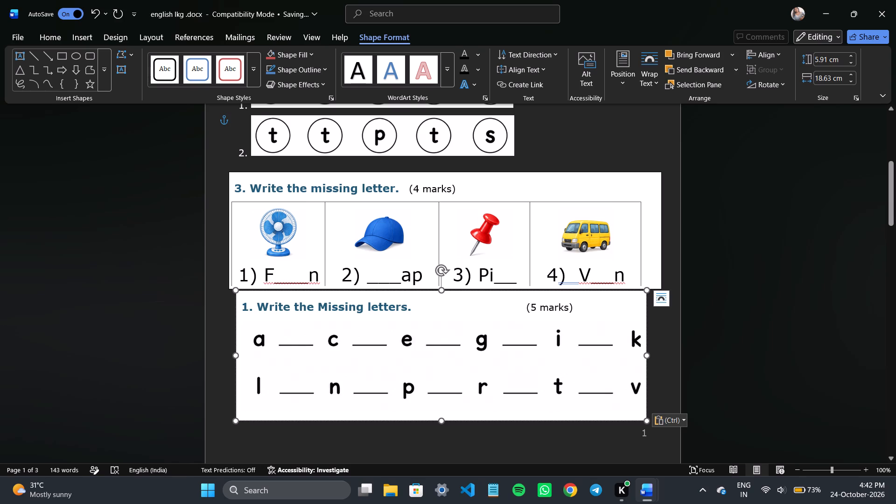
Renumber the pasted "Write the Missing letters." question as 4.
left_click(247, 305)
key("Left")
key("Right")
key("BackSpace")
key("4")
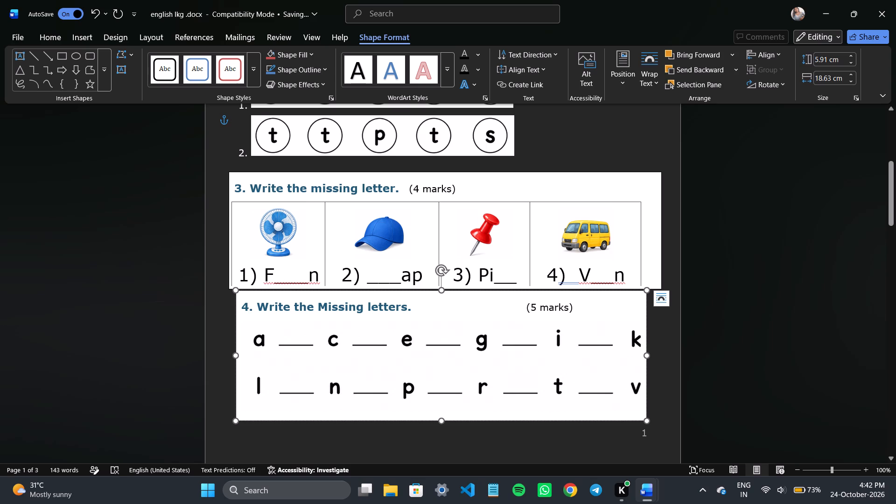
Widen question 4's "Write the Missing letters." text box to about 19.43 cm and trim its height slightly.
left_click(235, 357)
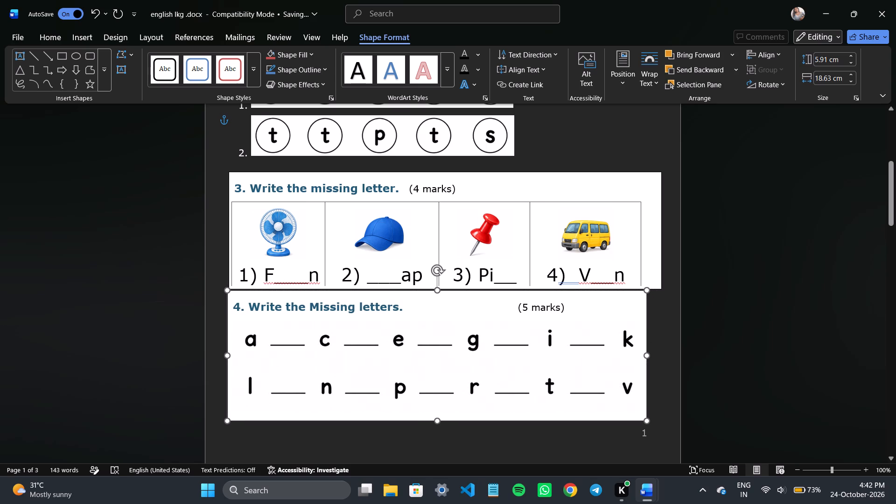
left_click_drag(647, 354, 660, 354)
left_click(660, 354)
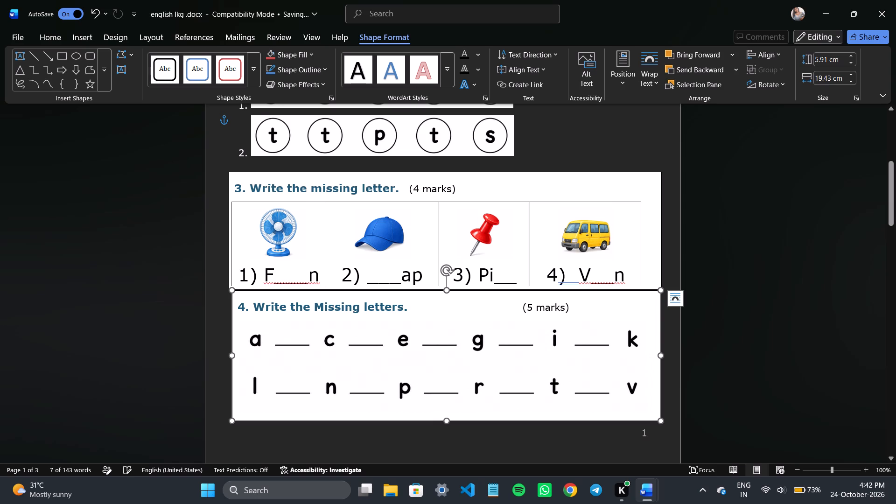
left_click_drag(446, 423, 447, 418)
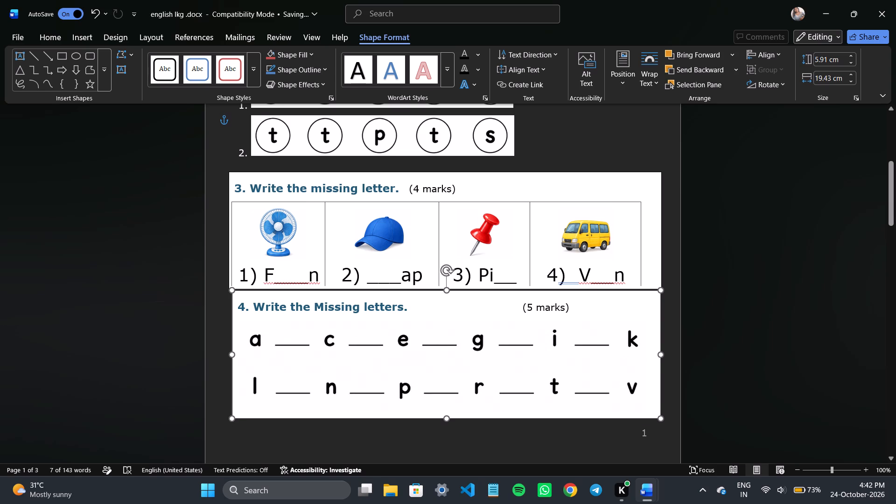
Move question 4's text box slightly down, leaving a small gap below question 3's box and lining up their edges.
left_click(469, 367)
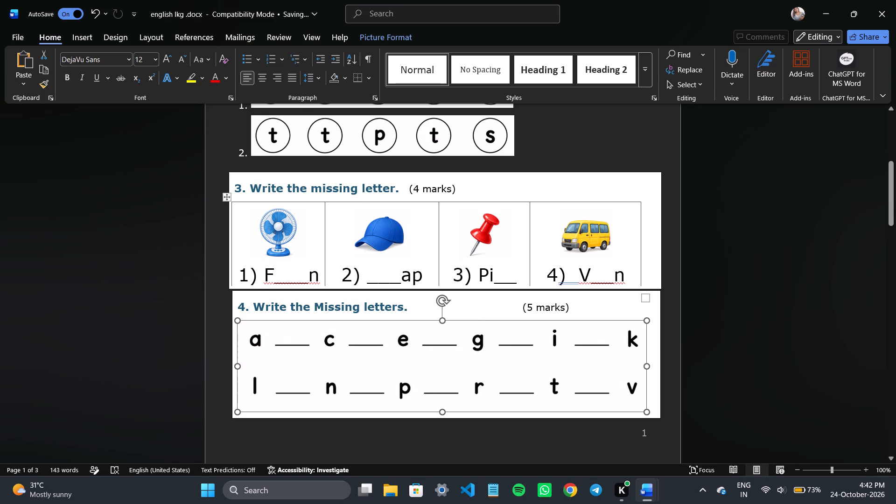
left_click_drag(250, 292, 249, 297)
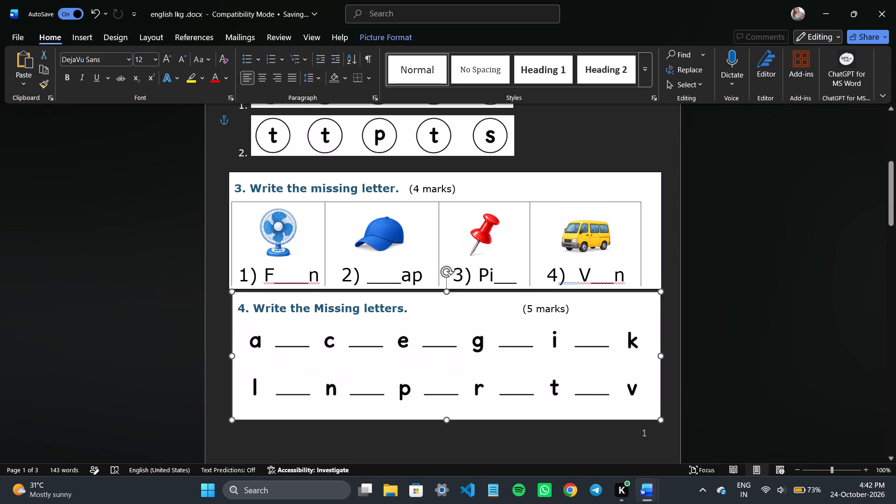
left_click_drag(249, 297, 246, 300)
left_click(277, 317)
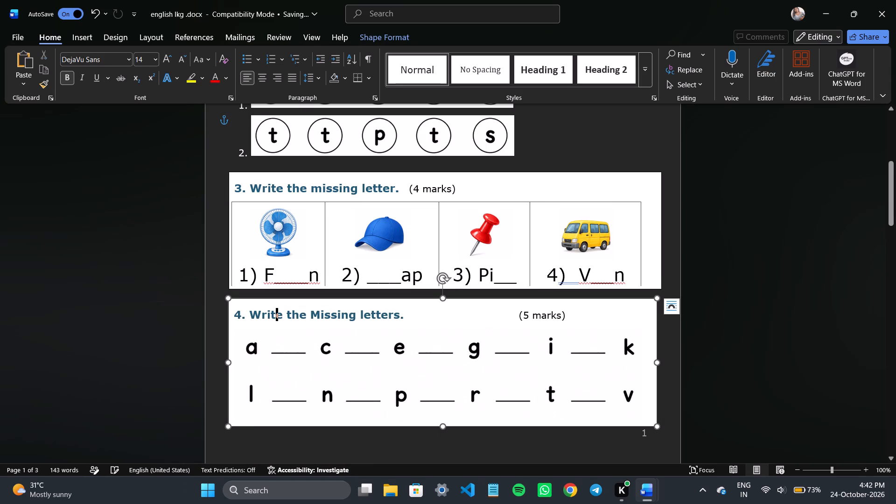
Delete question 7, "Put the letters in order. Write the word.", with its picture table and leftover number before question 8.
scroll(346, 361, "down", 1)
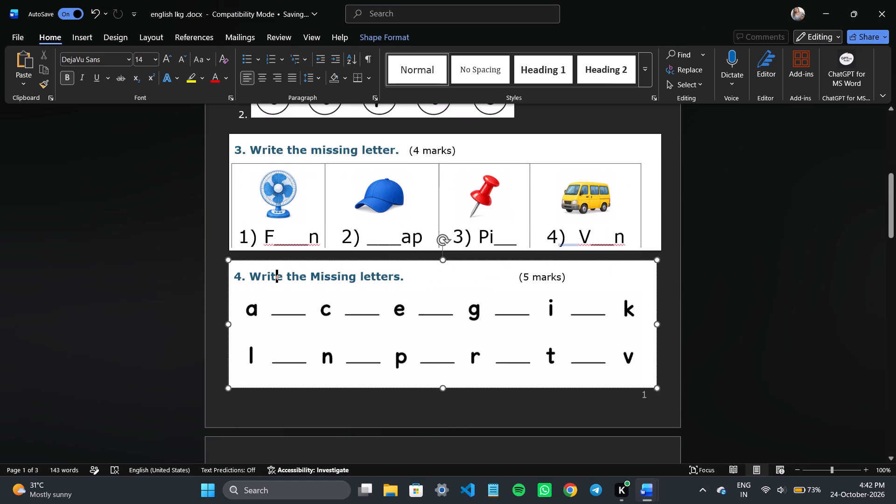
scroll(346, 361, "down", 2)
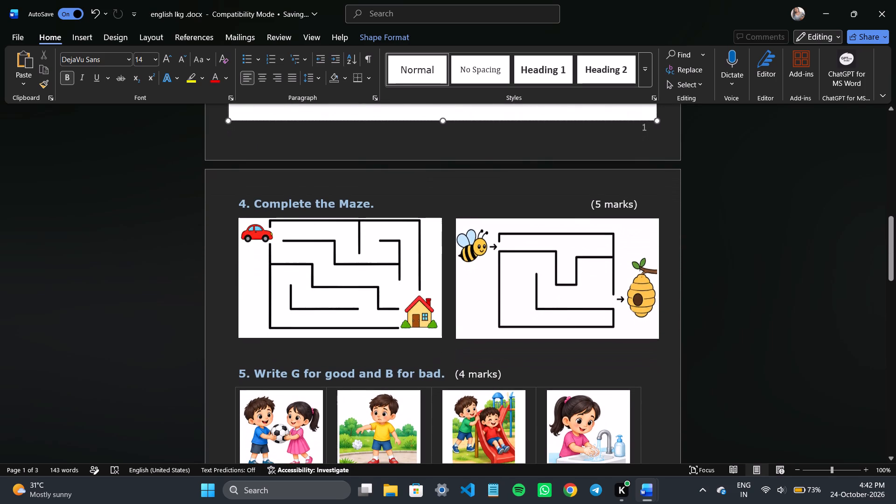
scroll(346, 361, "down", 1)
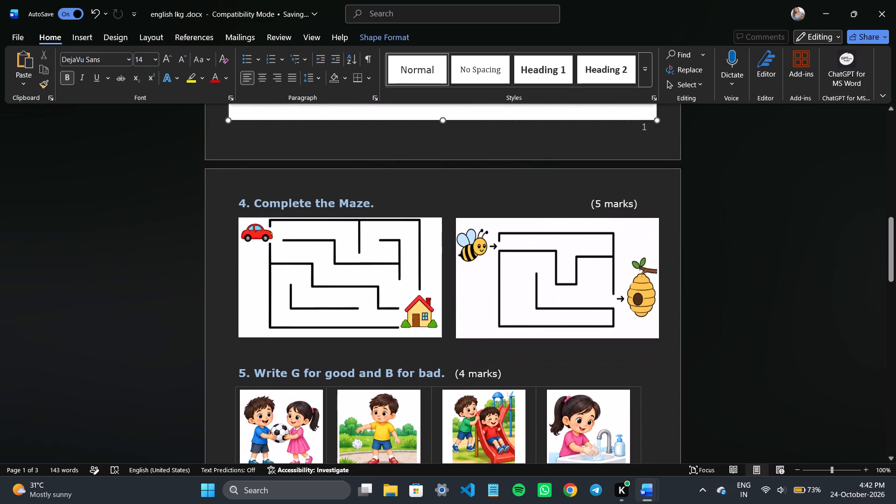
scroll(346, 361, "down", 2)
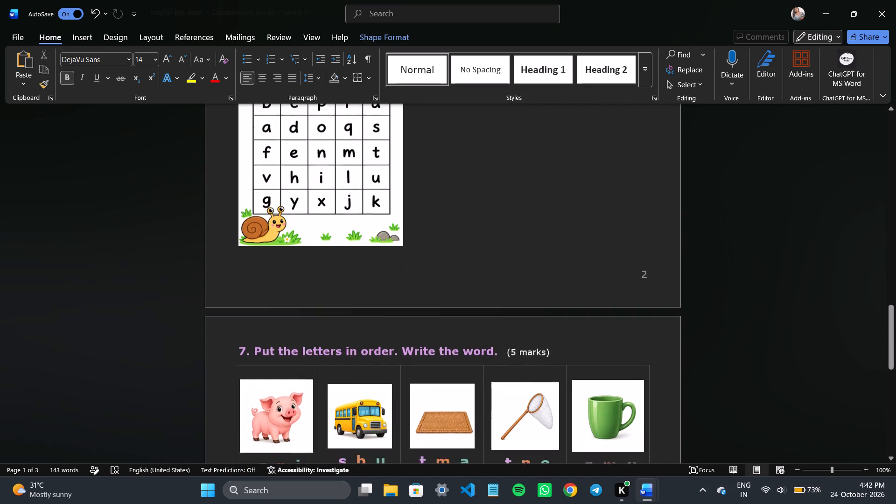
scroll(346, 361, "down", 1)
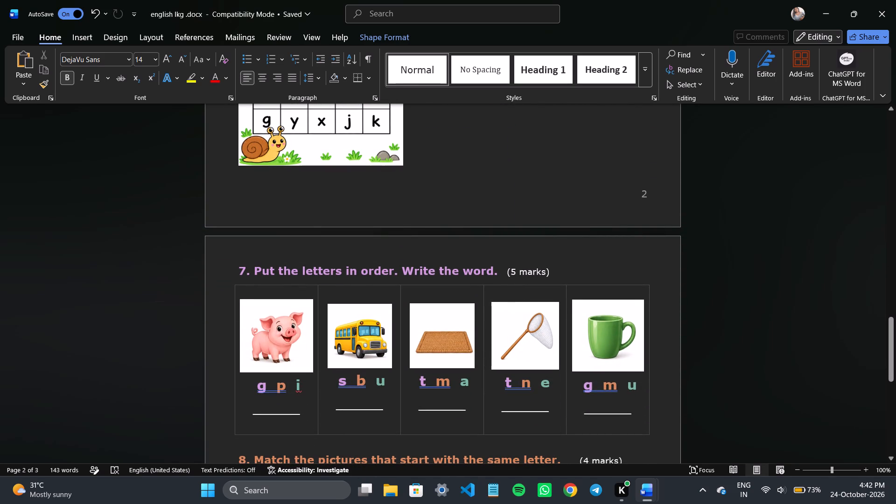
left_click_drag(662, 426, 255, 266)
key("Delete")
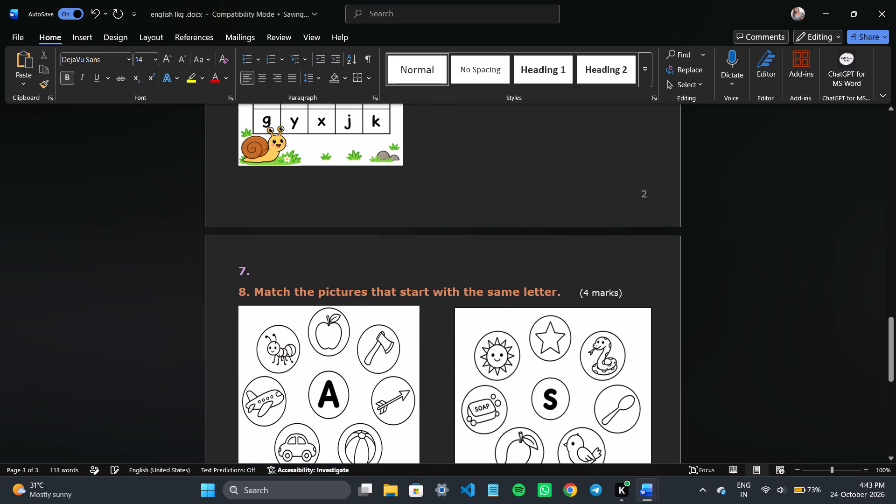
key("Delete")
key("Delete")
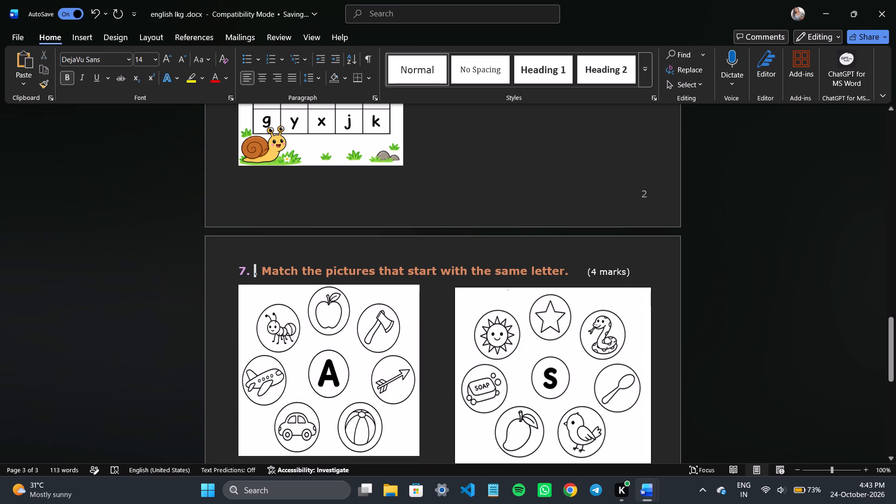
key("ctrl+z")
key("BackSpace")
key("BackSpace")
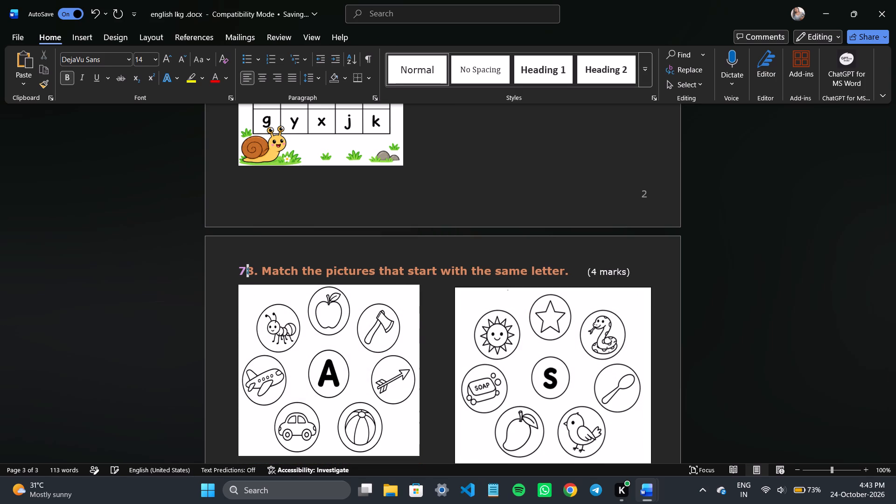
key("BackSpace")
Review the layout of the remaining questions across the pages and glance at LKG English Examination - 2.docx.
scroll(255, 266, "right", 1)
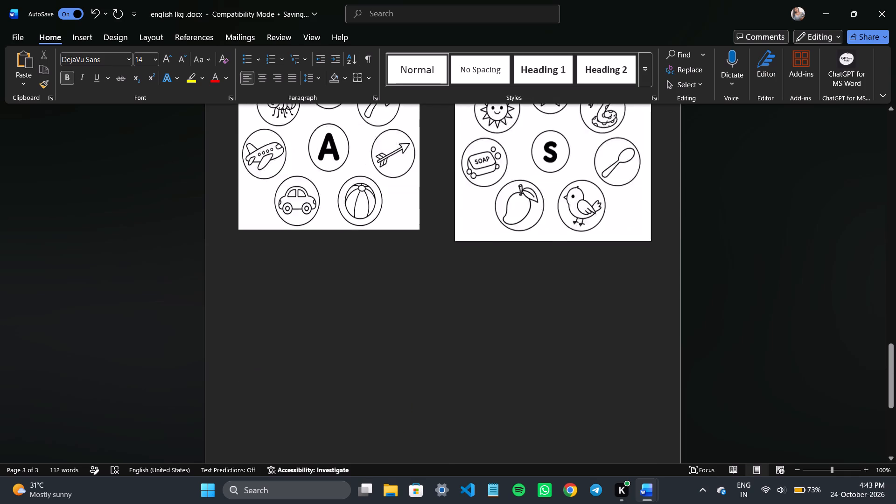
scroll(255, 266, "right", 1)
scroll(396, 371, "up", 1)
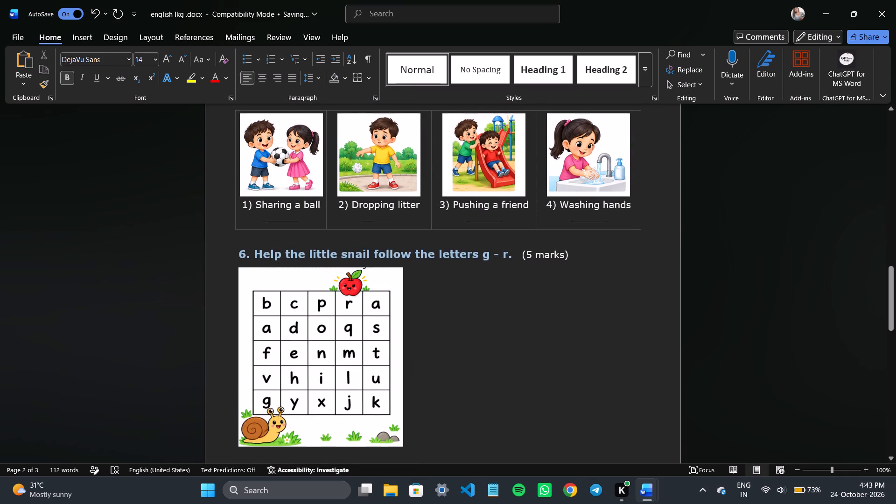
scroll(385, 337, "up", 2)
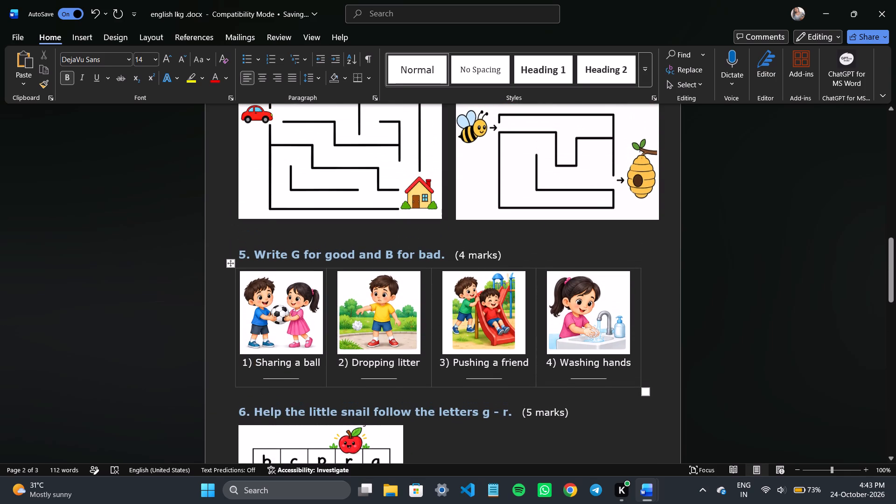
scroll(432, 298, "up", 1)
scroll(381, 312, "up", 1)
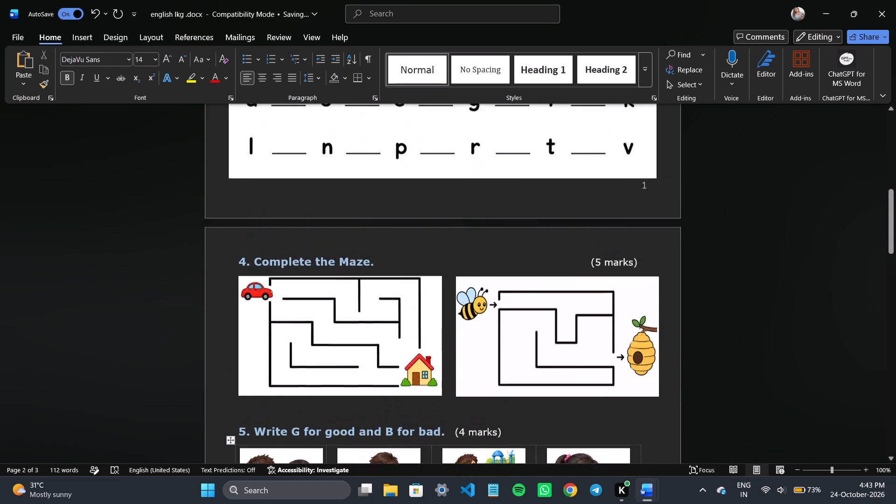
scroll(381, 312, "up", 1)
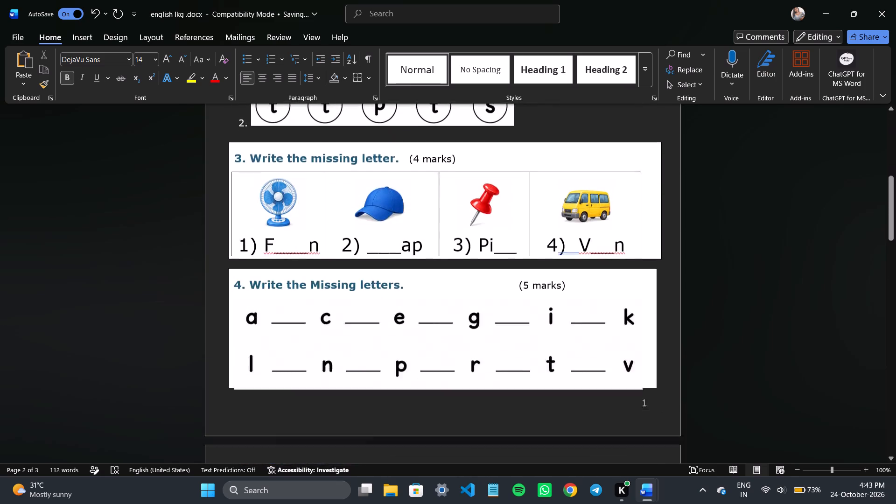
scroll(381, 312, "down", 2)
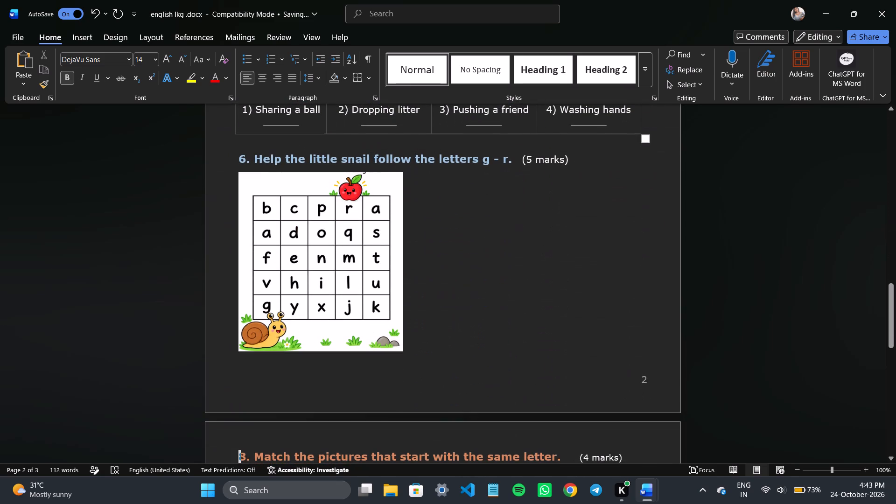
scroll(351, 266, "down", 1)
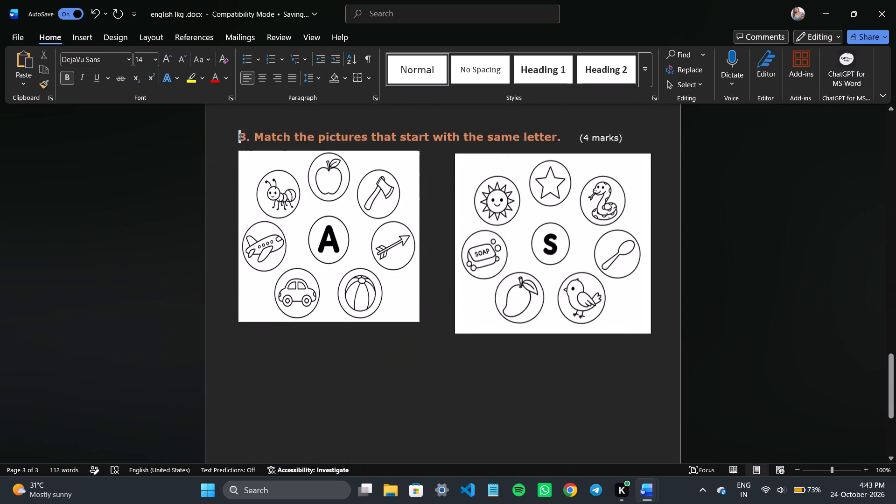
scroll(351, 266, "down", 1)
key("alt+Tab")
key("alt+Tab")
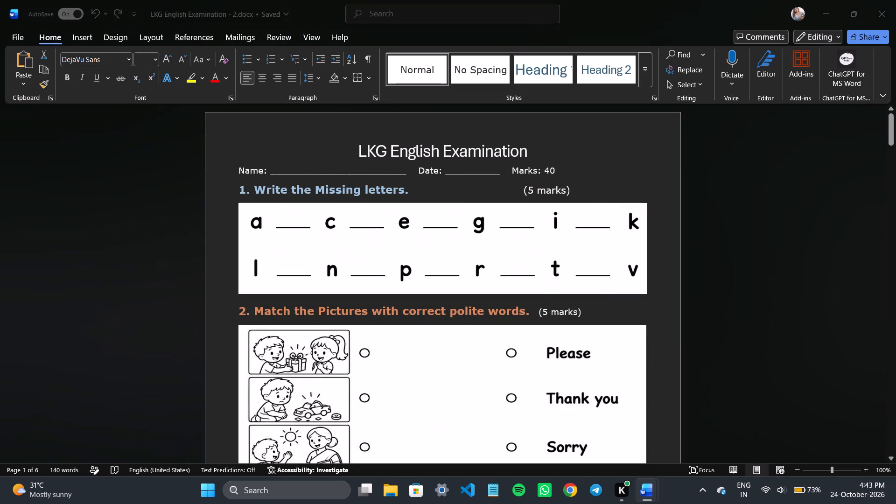
Shrink the car maze and bee maze pictures in "Complete the Maze." slightly, to roughly matching heights.
scroll(494, 331, "up", 4)
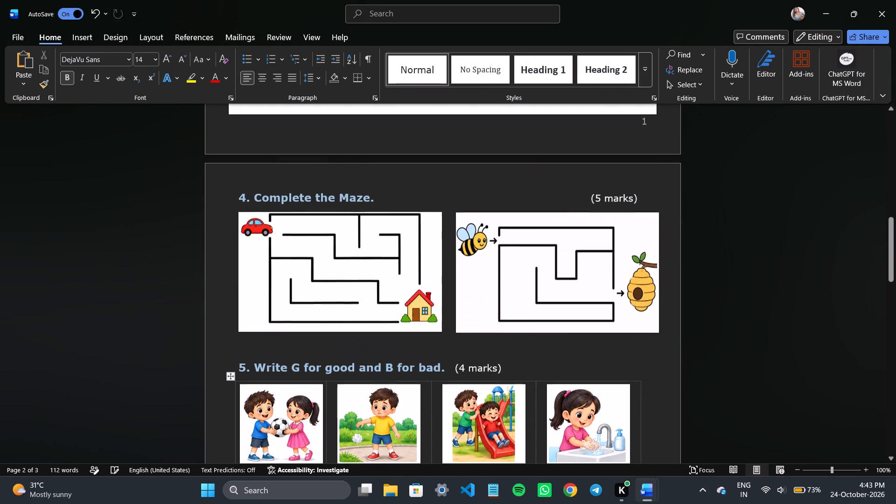
left_click(372, 291)
left_click_drag(441, 332, 428, 329)
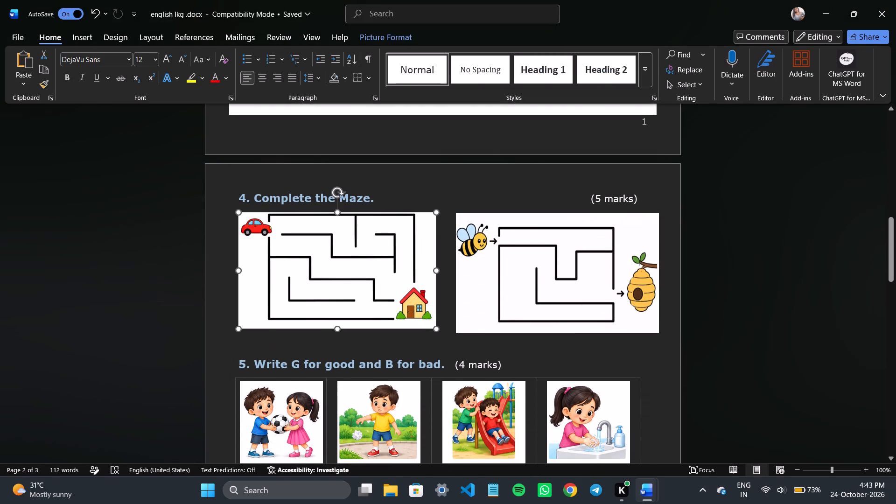
left_click_drag(428, 329, 423, 315)
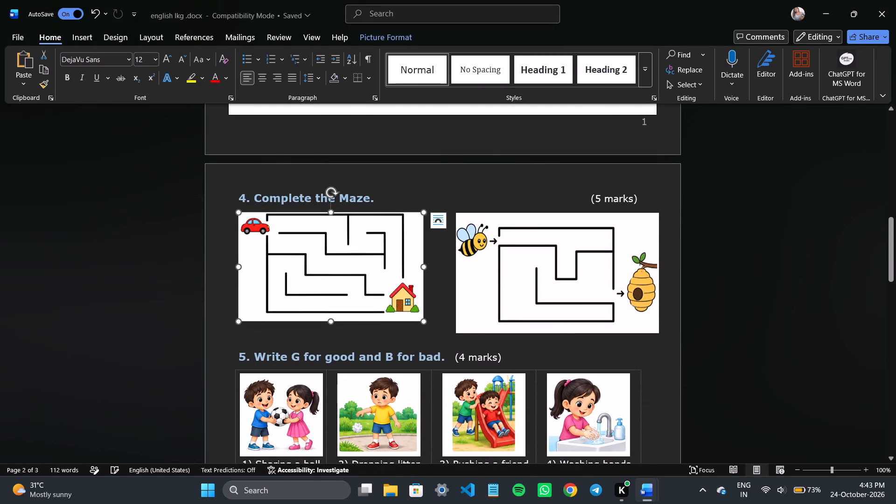
left_click(566, 287)
left_click_drag(657, 334, 640, 328)
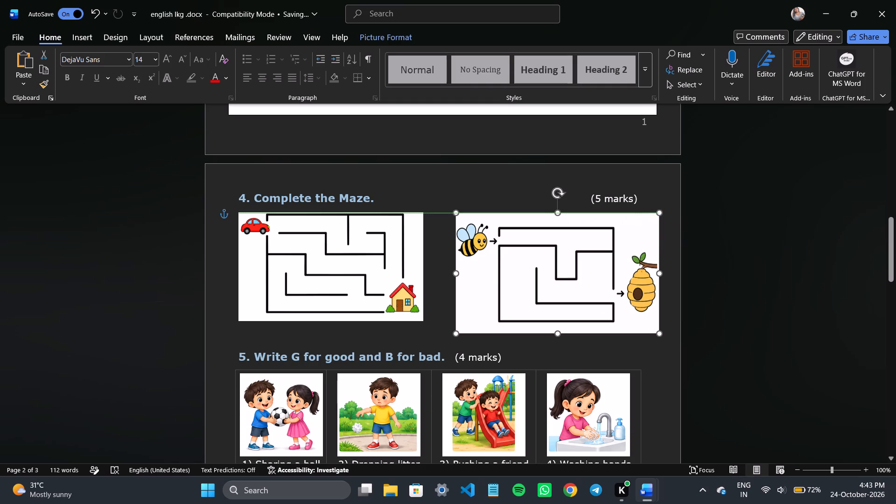
left_click_drag(640, 328, 623, 318)
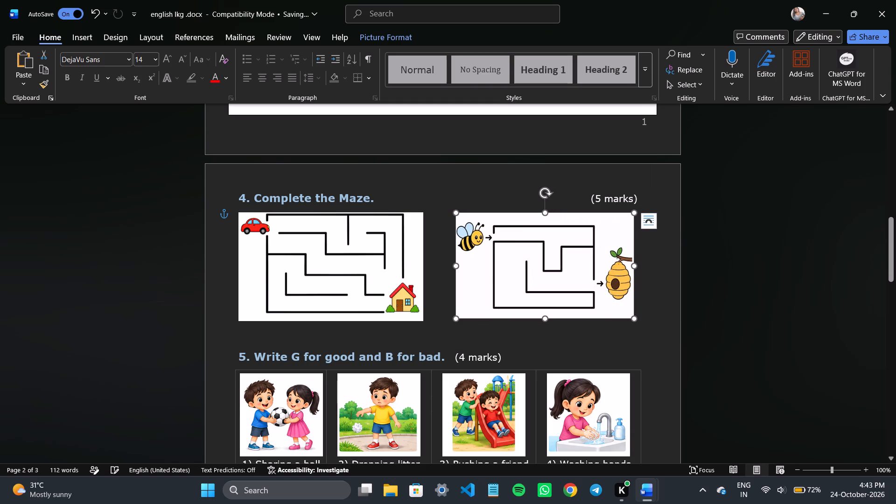
Remove the blank lines above the "Write G for good and B for bad." and "Help the little snail" headings.
left_click(431, 333)
key("BackSpace")
scroll(431, 333, "down", 1)
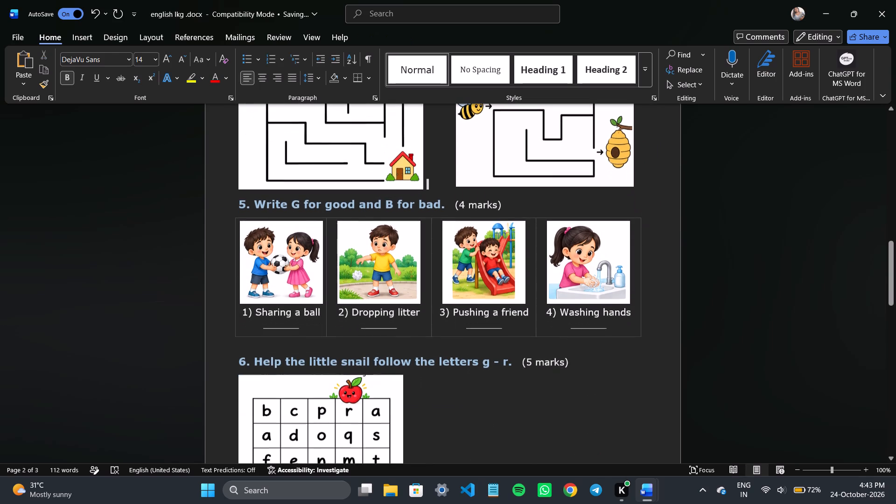
left_click(323, 347)
key("BackSpace")
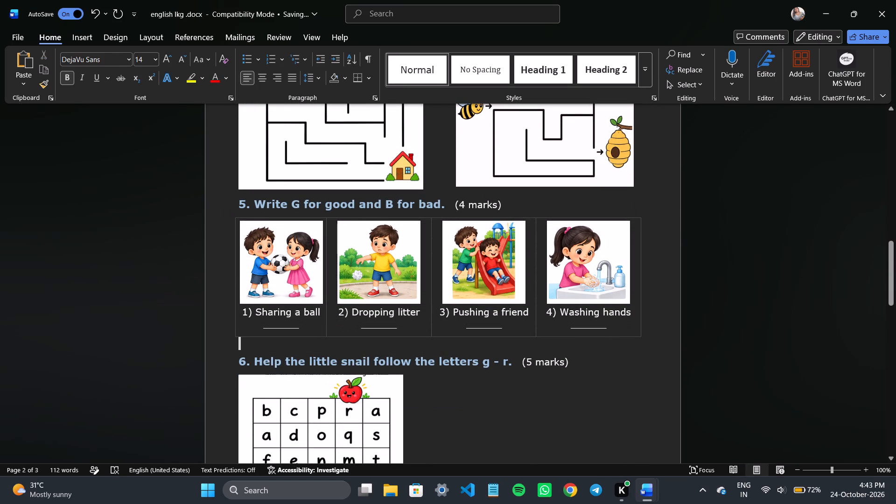
key("BackSpace")
key("Down")
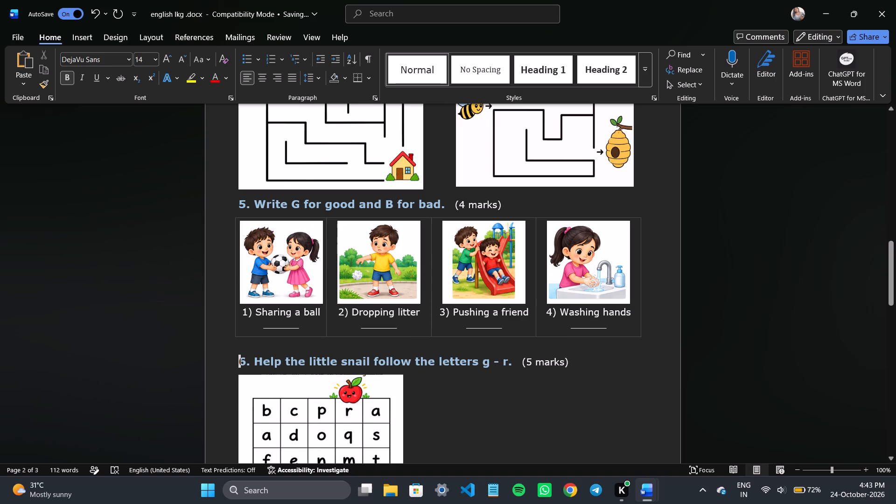
key("BackSpace")
Compare question 6 onwards in english lkg .docx with the questions in LKG English Examination - 2.docx.
scroll(323, 347, "down", 1)
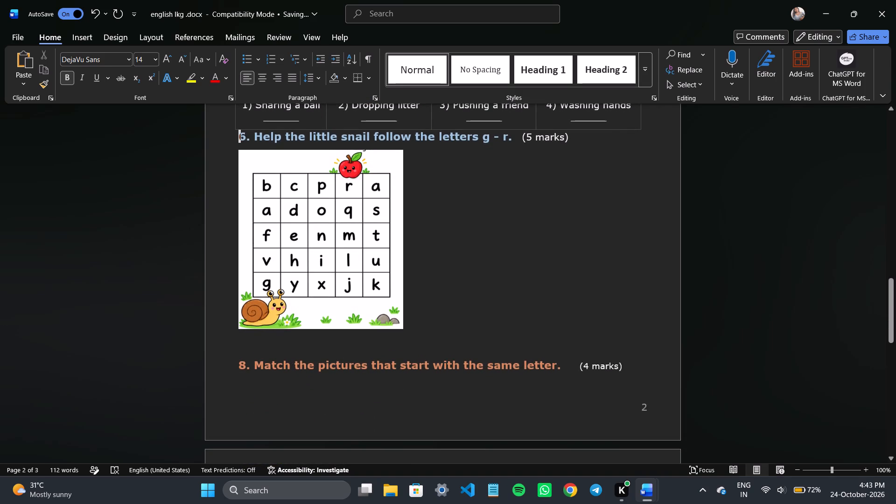
scroll(328, 332, "down", 1)
left_click(323, 245)
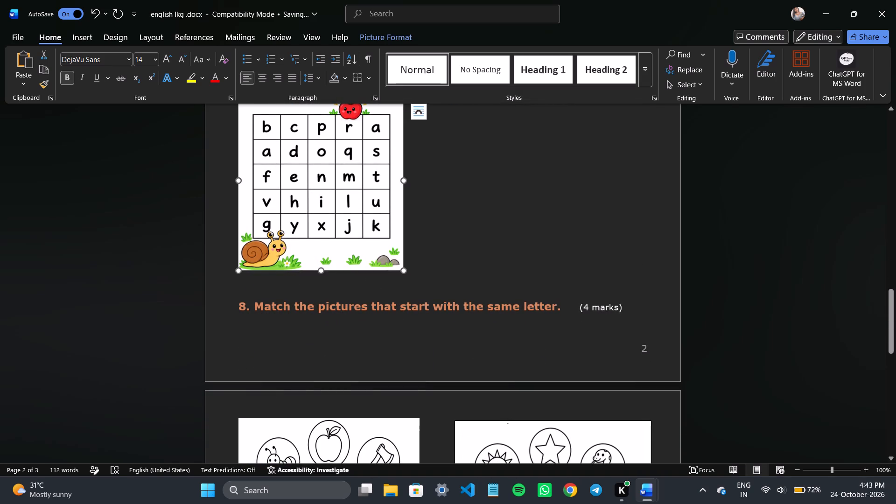
scroll(323, 245, "up", 1)
key("alt+Tab")
scroll(387, 308, "down", 1)
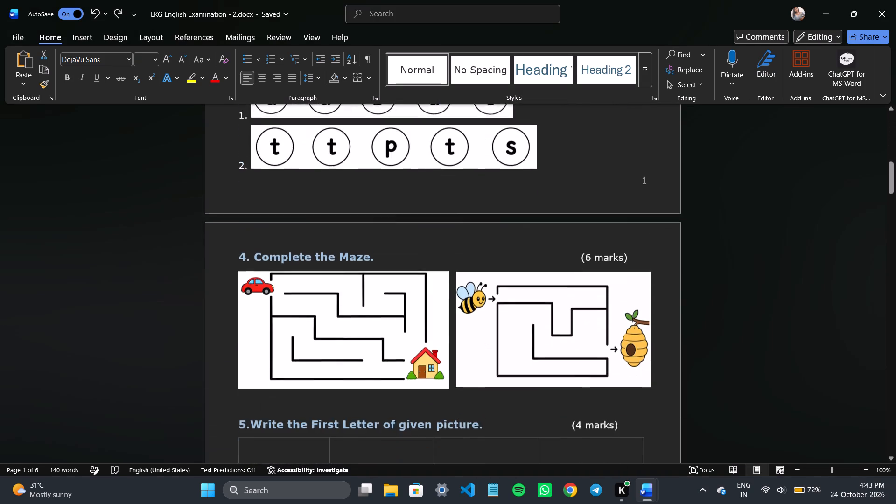
scroll(387, 308, "down", 1)
key("alt+Tab")
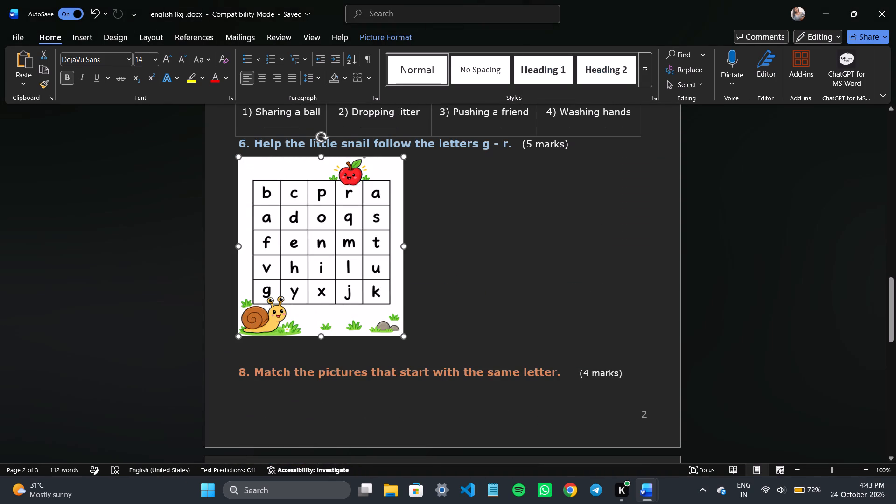
key("alt+Tab")
scroll(307, 258, "down", 2)
scroll(307, 258, "up", 1)
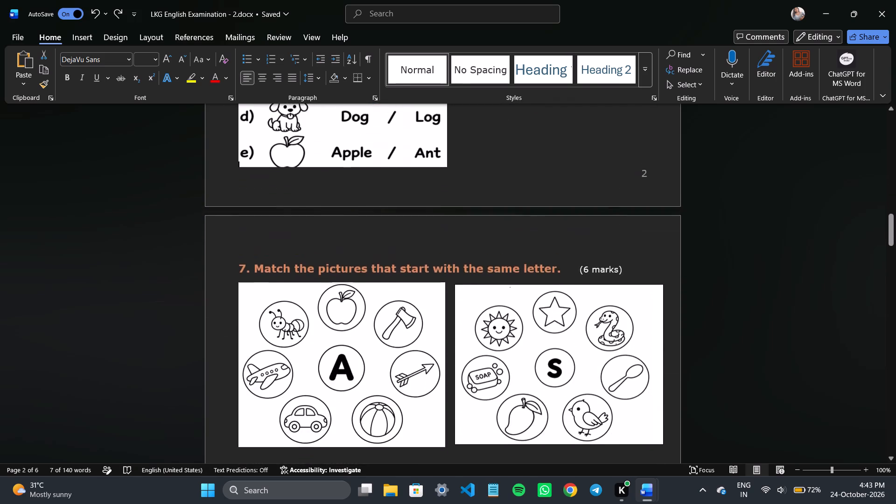
scroll(307, 258, "up", 1)
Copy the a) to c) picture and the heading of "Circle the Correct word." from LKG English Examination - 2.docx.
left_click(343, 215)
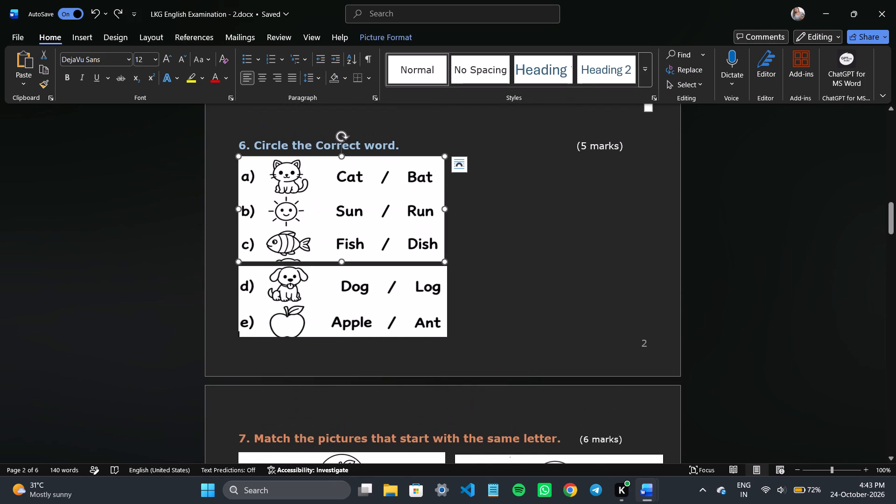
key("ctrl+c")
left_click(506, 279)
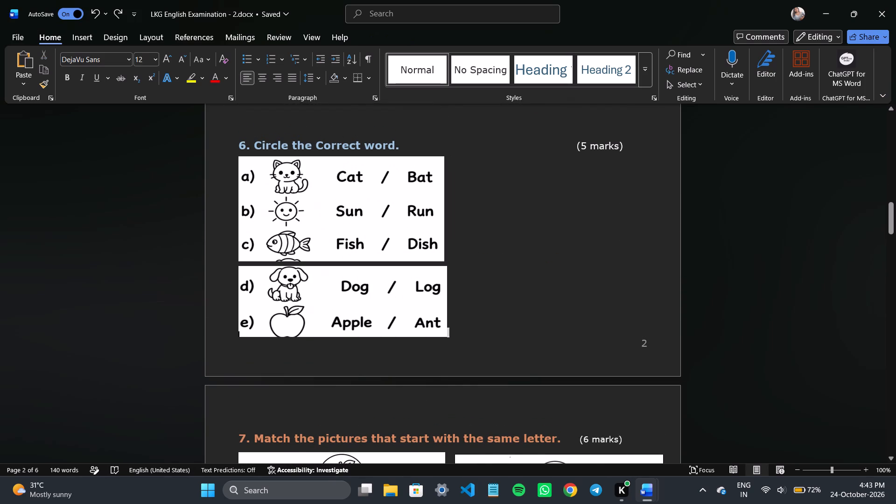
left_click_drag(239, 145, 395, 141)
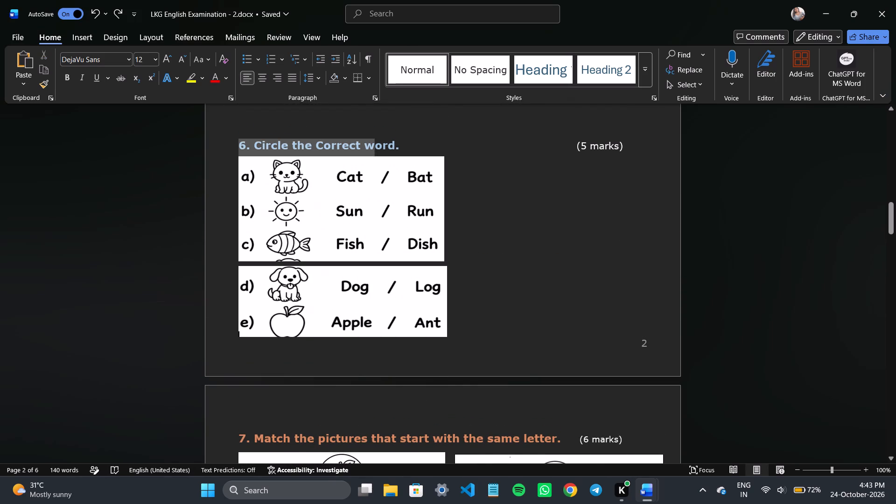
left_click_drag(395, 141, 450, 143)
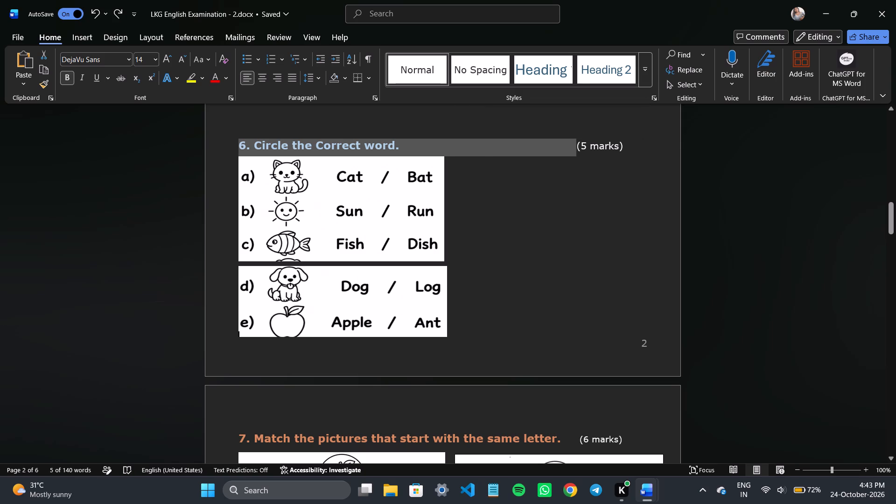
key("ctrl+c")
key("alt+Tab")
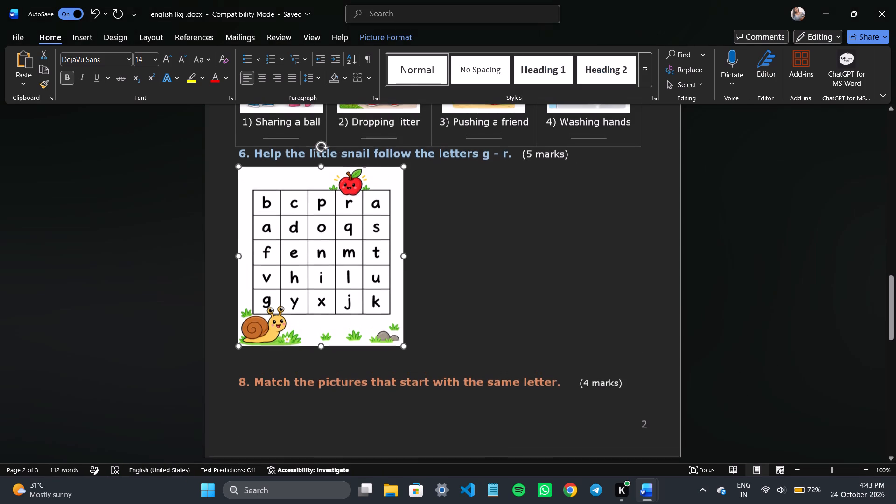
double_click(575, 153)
Copy the snail letter-grid picture from english lkg .docx onto a new line after "Write the missing letter." in LKG English Examination - 2.docx.
left_click(290, 245)
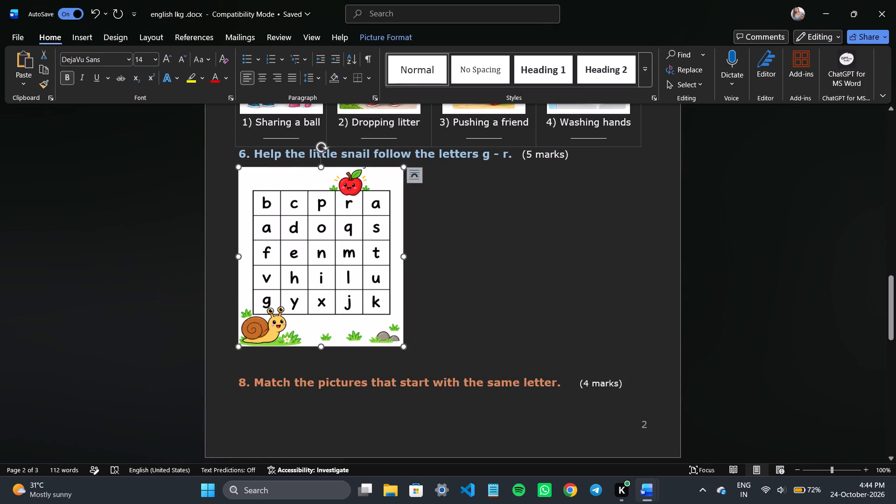
key("ctrl+c")
key("alt+Tab")
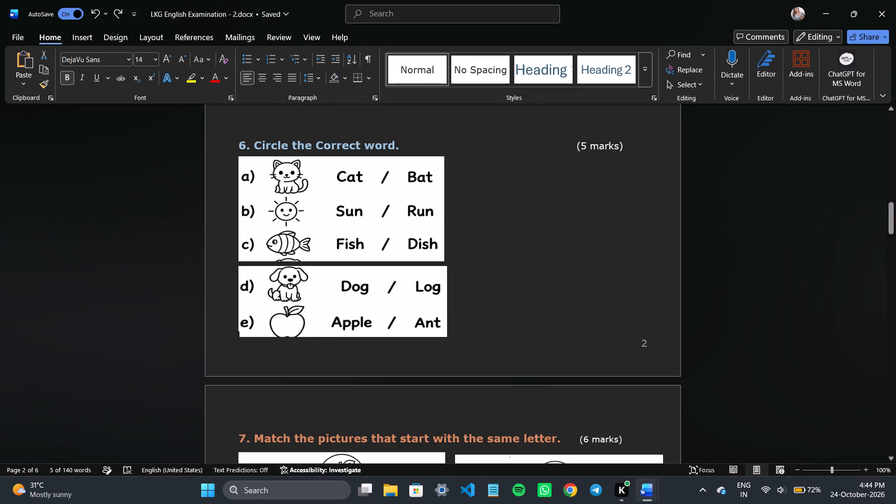
scroll(508, 349, "down", 5)
scroll(553, 304, "down", 7)
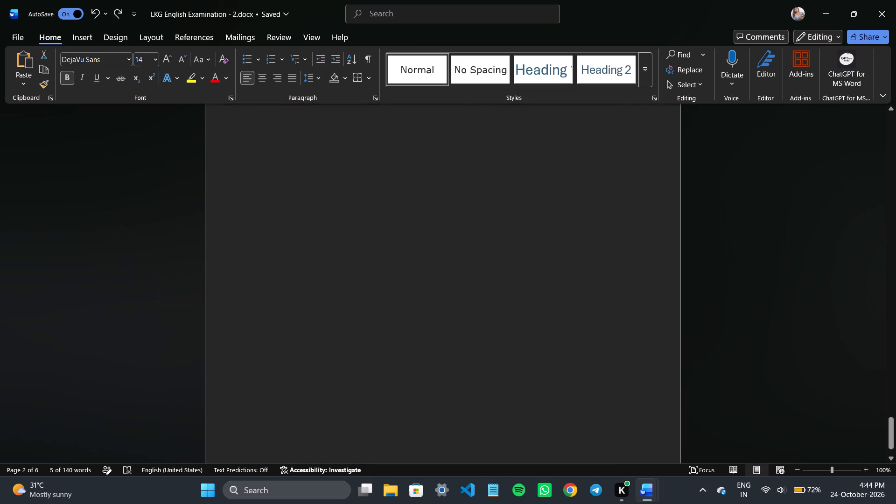
scroll(553, 304, "up", 4)
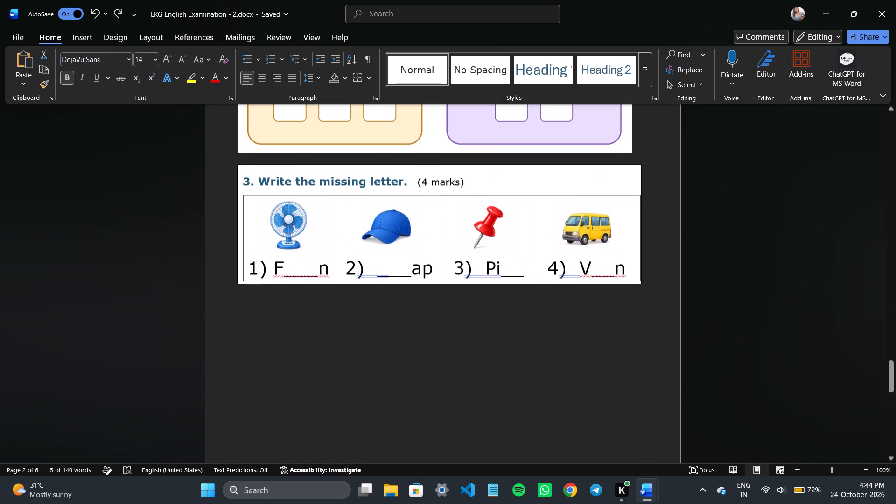
left_click(650, 278)
key("Return")
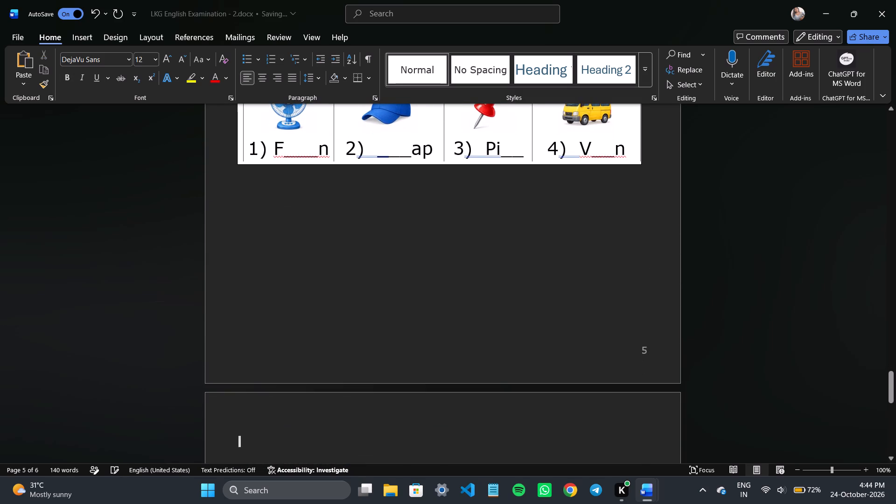
key("ctrl+v")
Copy the heading "6. Help the little snail follow the letters g - r. (5 marks)" to after the grid picture in LKG English Examination - 2.docx.
key("alt+Tab")
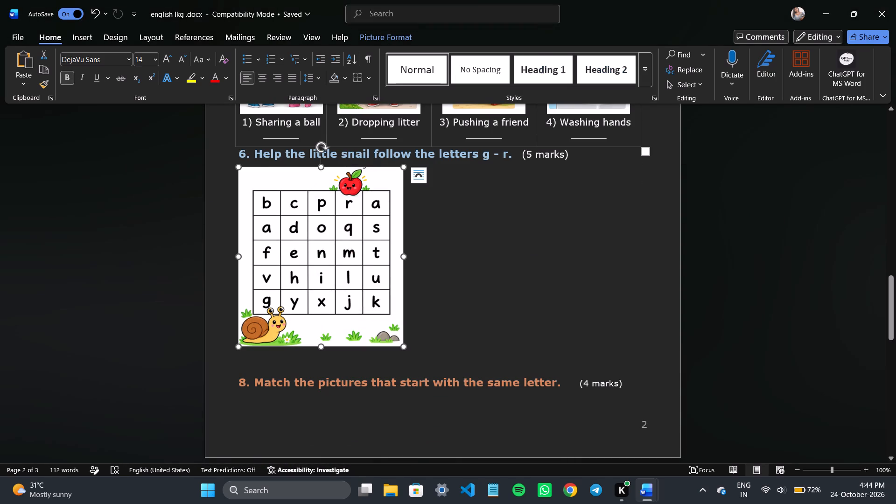
triple_click(571, 161)
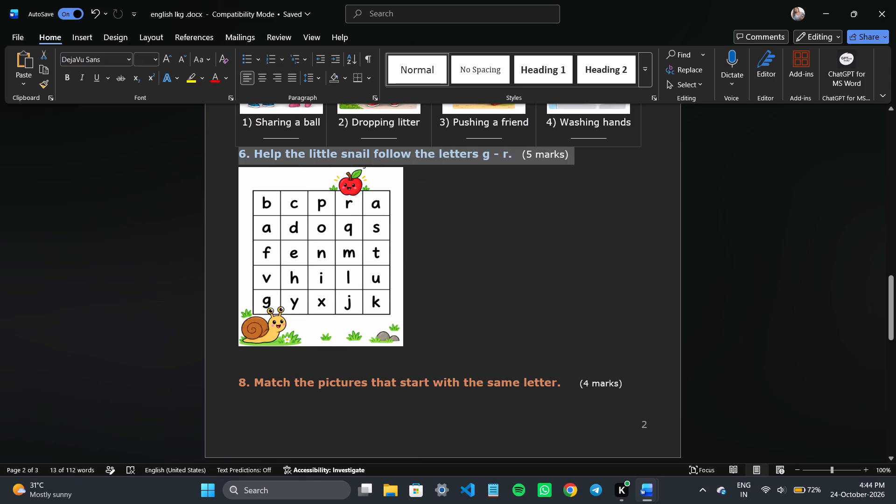
key("ctrl+c")
key("alt+Tab")
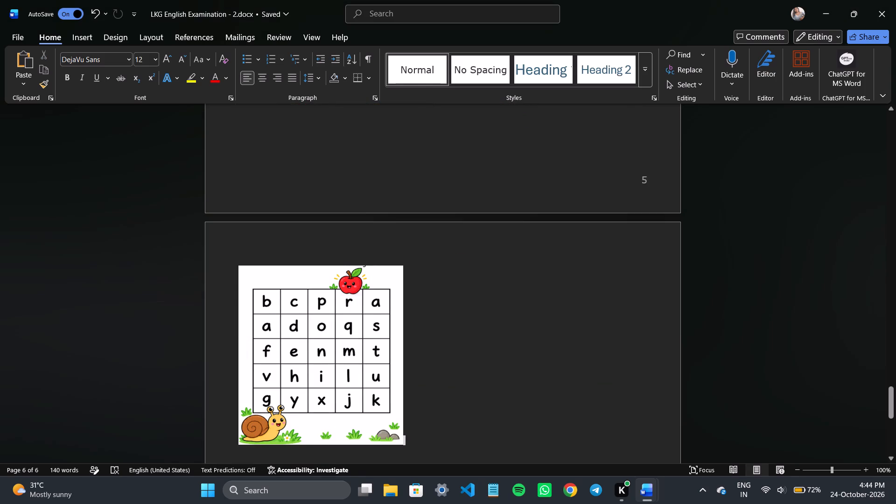
key("ctrl+v")
Replace the snail heading in english lkg .docx with "6. Circle the Correct word. (5 marks)" copied from LKG English Examination - 2.docx.
key("alt+Tab")
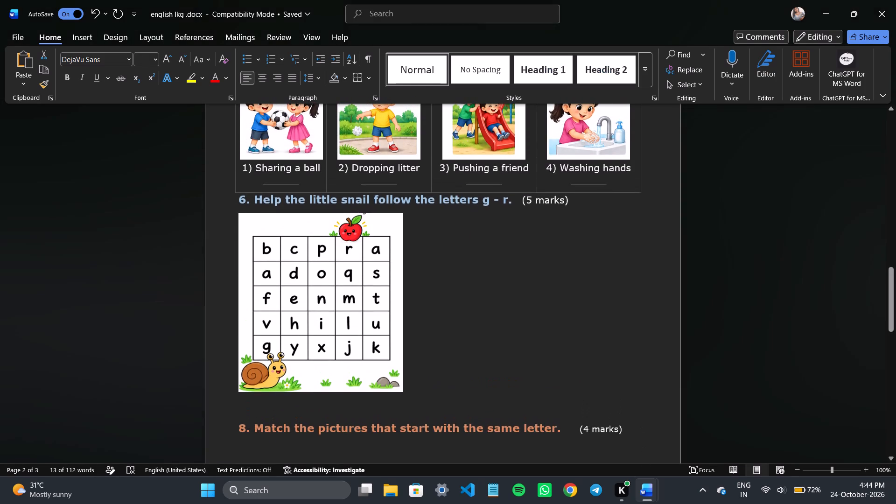
key("alt+Tab")
scroll(451, 336, "up", 5)
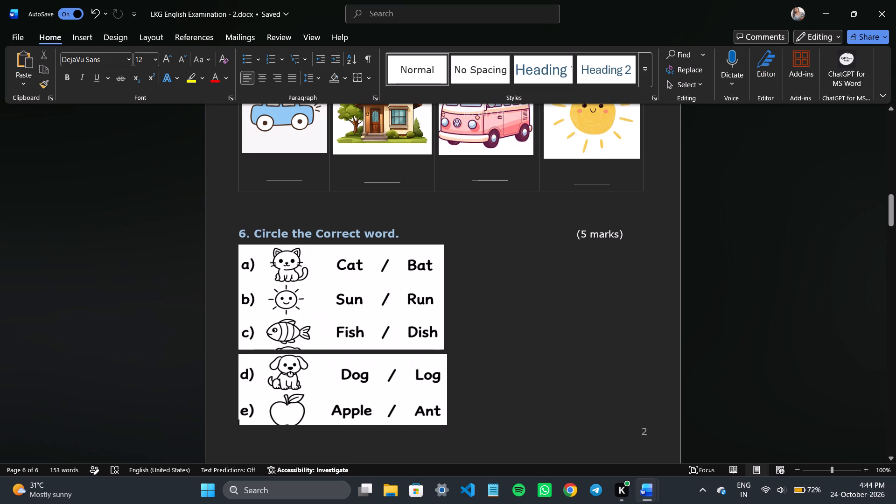
triple_click(416, 233)
key("ctrl+c")
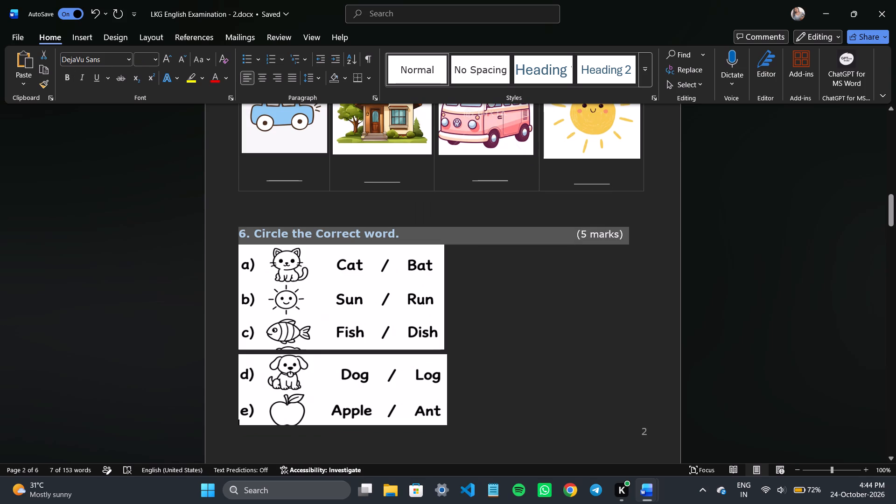
key("alt+Tab")
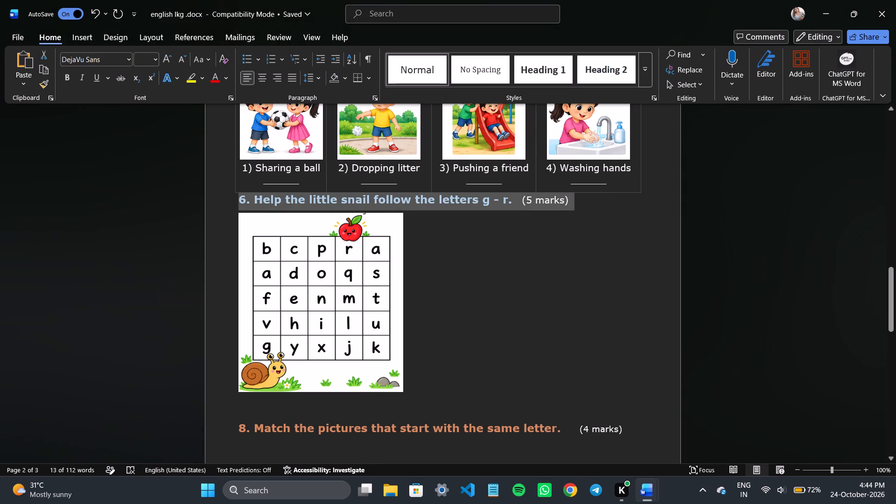
key("ctrl+v")
Copy the a) to c) word-choice picture from LKG English Examination - 2.docx and delete the snail grid picture under question 6 in english lkg .docx.
key("alt+Tab")
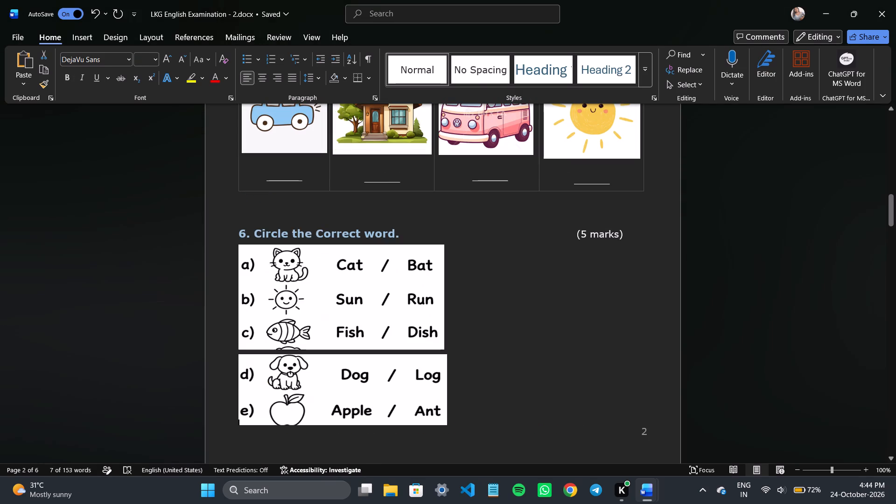
left_click(386, 322)
key("ctrl+c")
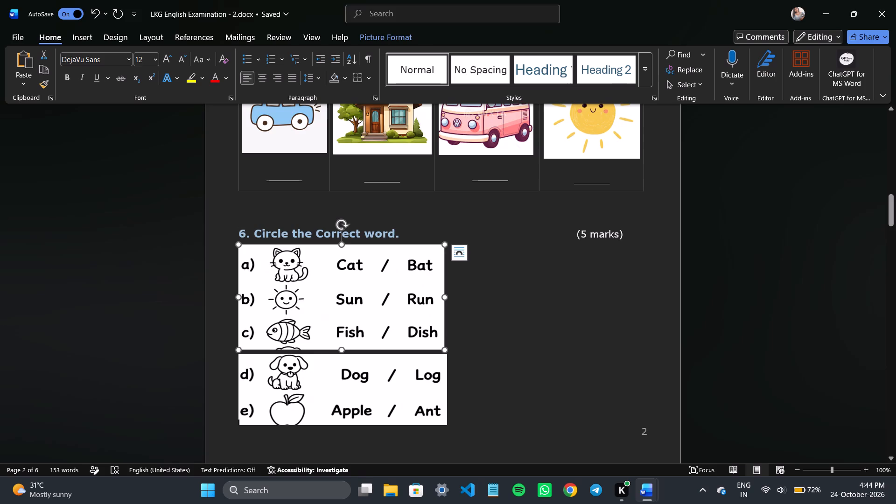
key("alt+Tab")
left_click(333, 339)
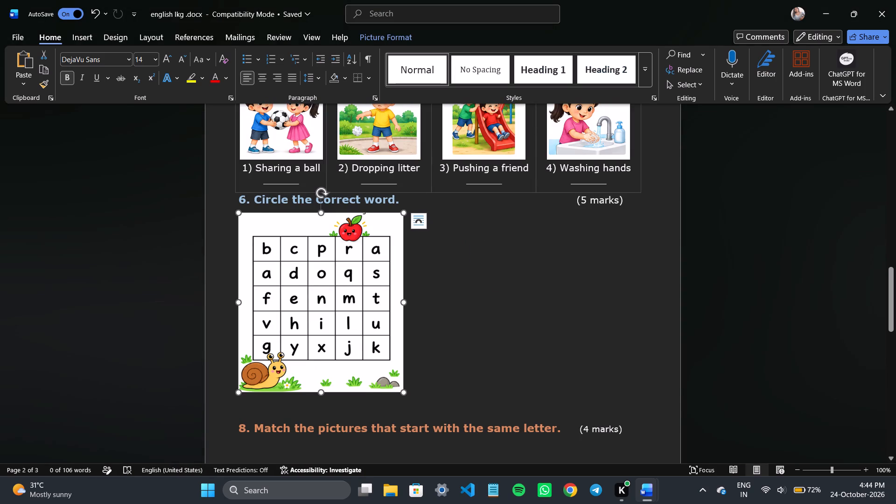
key("Delete")
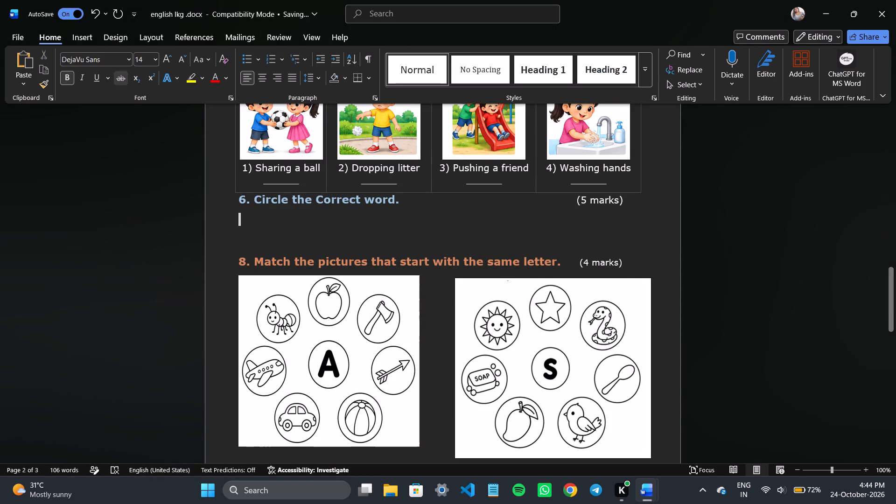
Select the letter S picture under "Match the pictures that start with the same letter.".
scroll(242, 140, "down", 1)
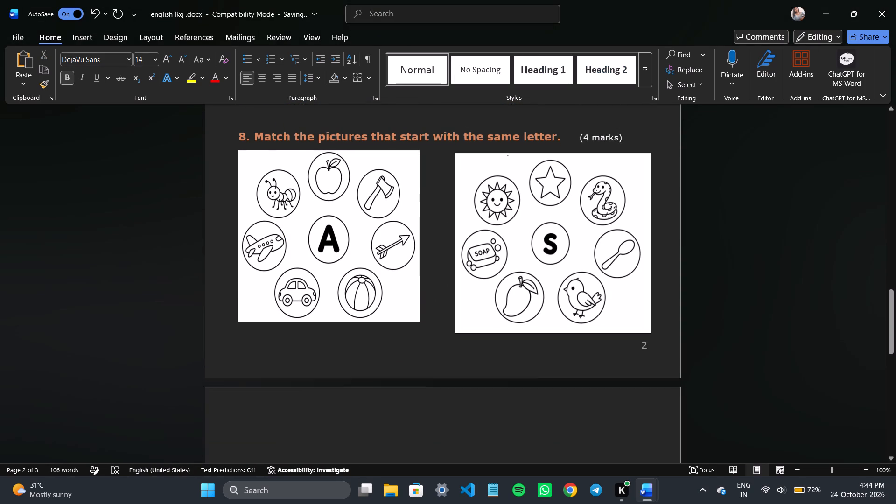
left_click(447, 234)
left_click(508, 252)
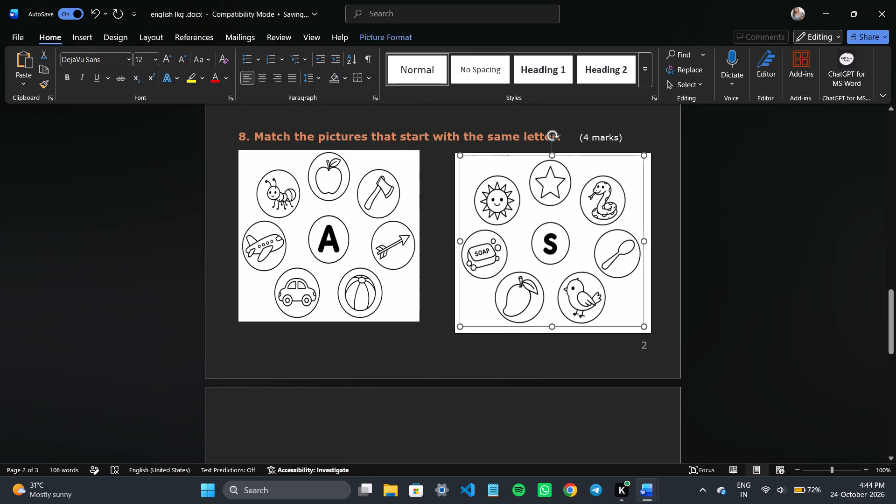
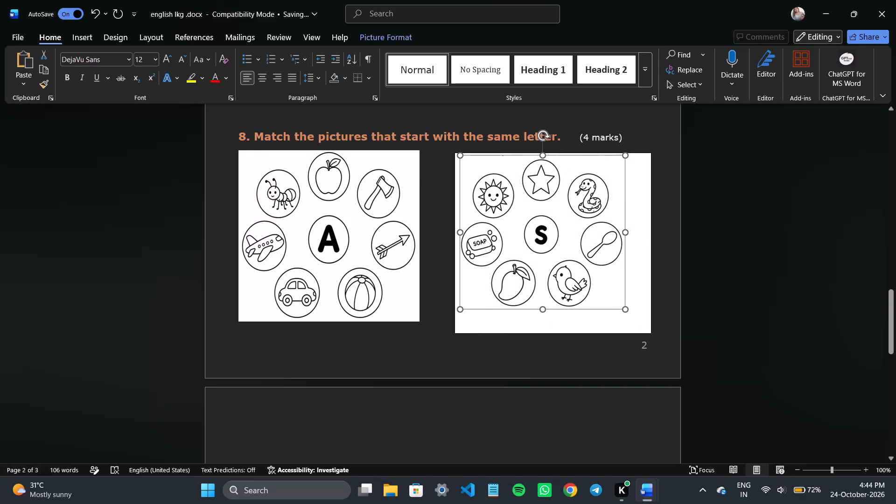
Shrink the letter S picture under question 8 slightly and reduce its surrounding white box to fit closely around it.
left_click(607, 304)
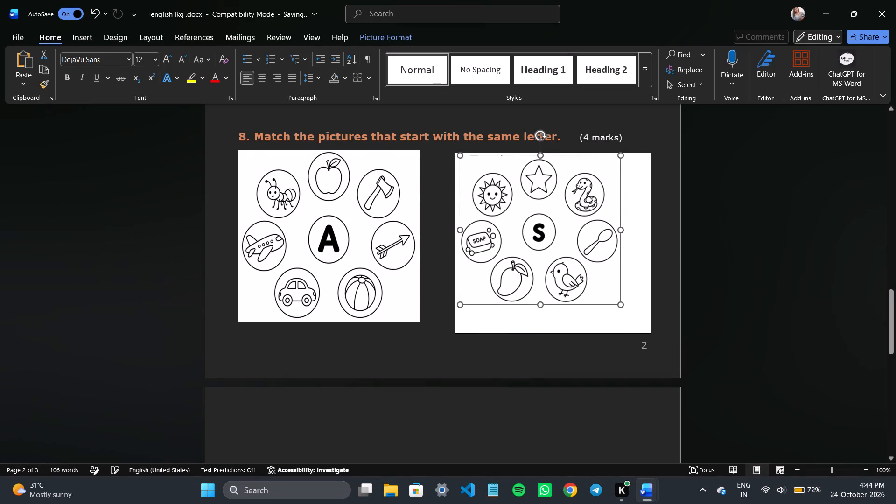
left_click(631, 316)
left_click_drag(651, 334, 628, 324)
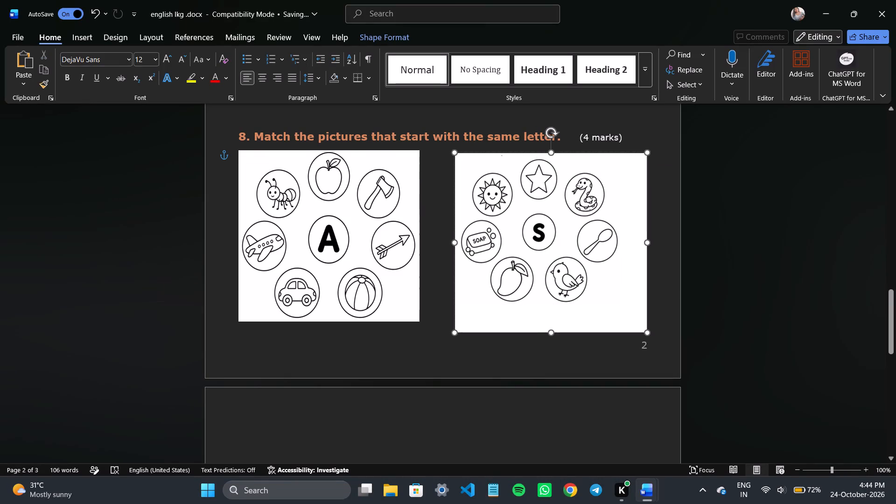
left_click_drag(628, 324, 628, 313)
Shrink the letter A picture under question 8 proportionally so it is about as large as the S picture.
scroll(628, 313, "up", 1)
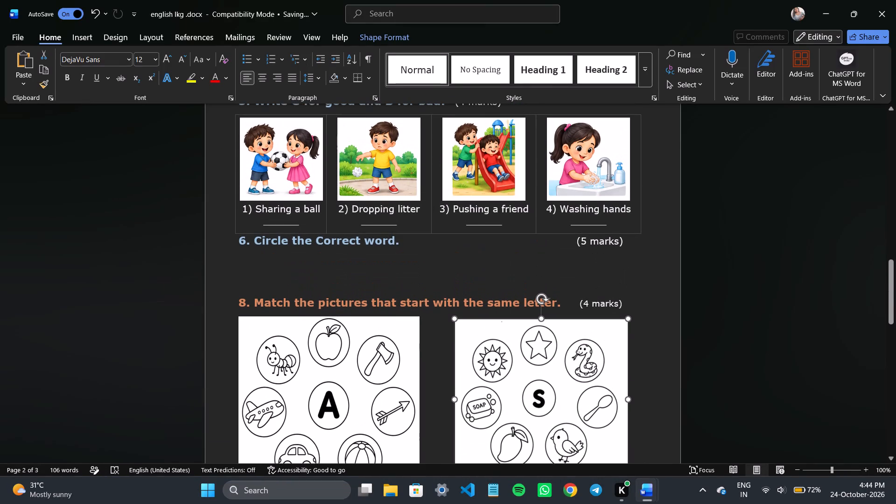
scroll(388, 382, "down", 1)
left_click(365, 374)
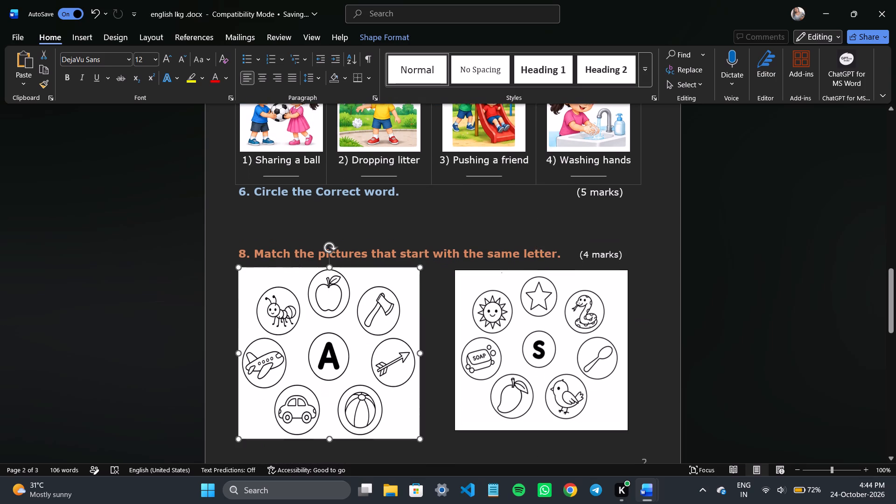
scroll(365, 374, "down", 1)
left_click_drag(420, 391, 392, 374)
left_click(392, 374)
Add a blank line beneath the heading "6. Circle the Correct word.".
left_click(393, 172)
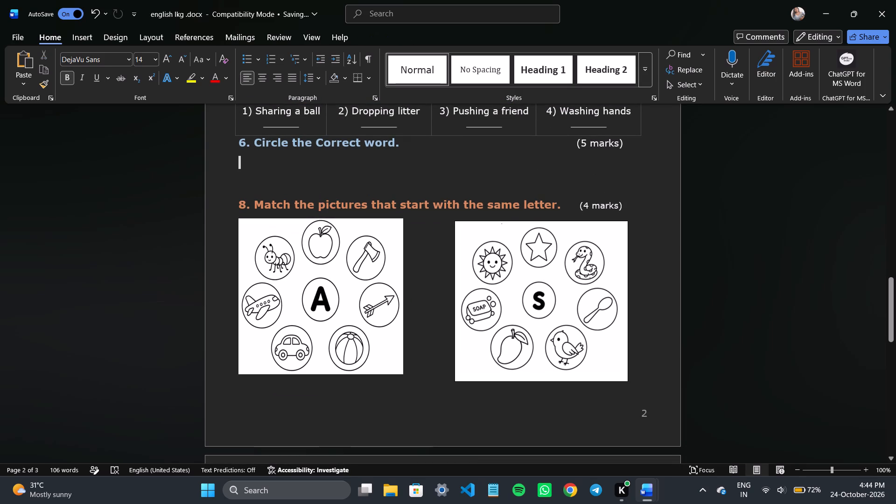
key("Return")
Resize the letter S picture and its white box so the box about matches the A picture's size with all circles visible.
left_click(513, 293)
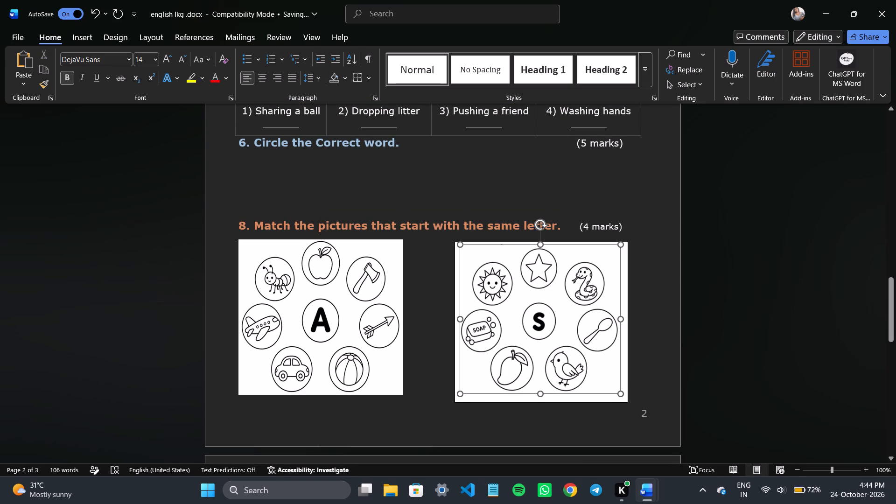
left_click_drag(618, 394, 594, 380)
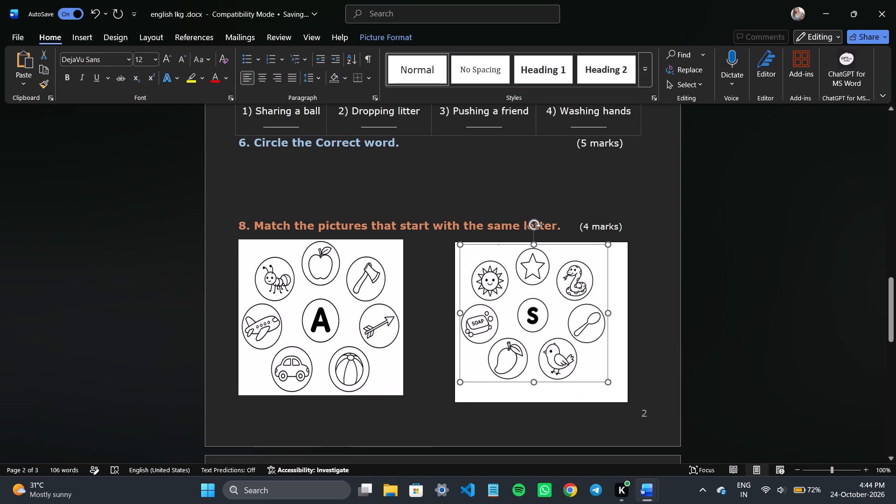
left_click_drag(594, 380, 594, 378)
left_click(594, 378)
left_click(575, 396)
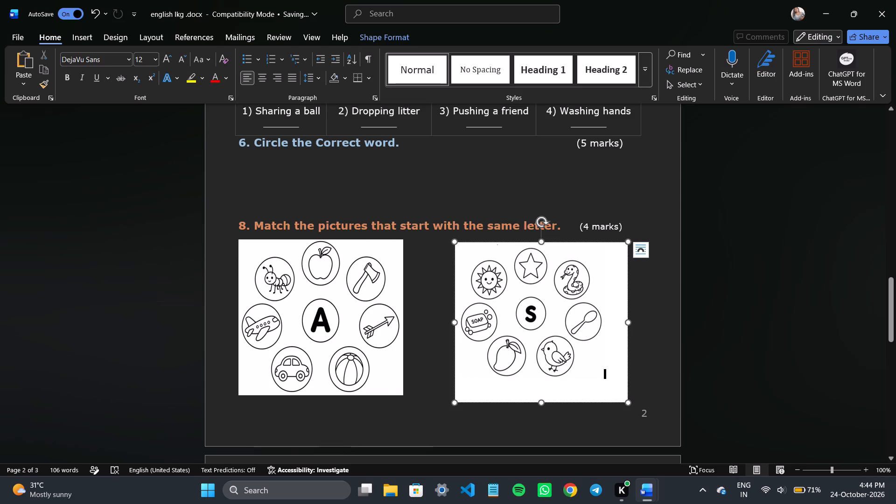
left_click_drag(629, 404, 605, 387)
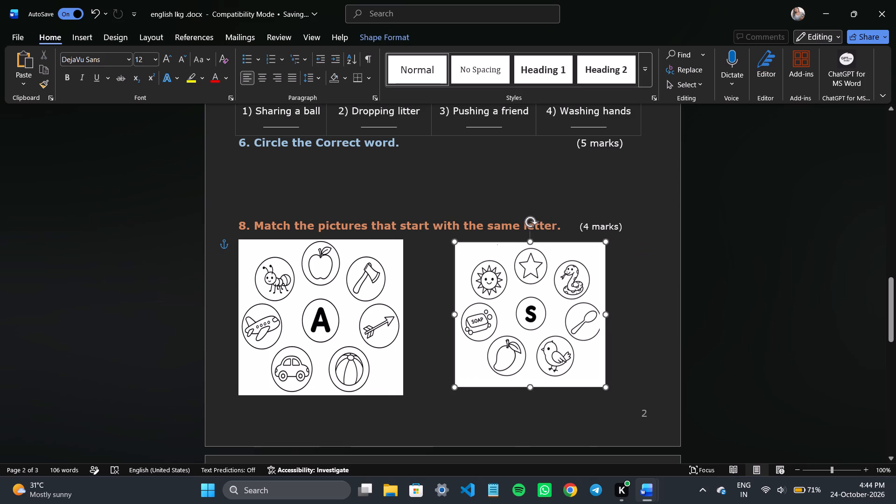
left_click_drag(605, 387, 612, 384)
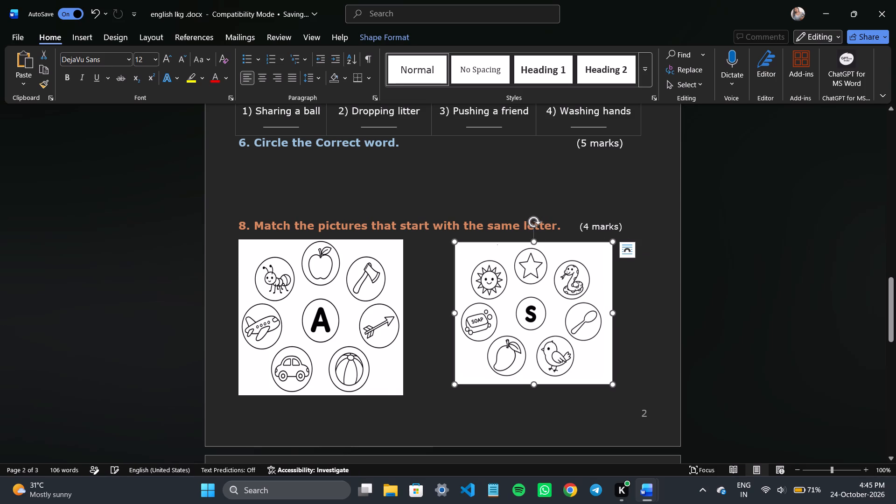
left_click_drag(613, 387, 622, 396)
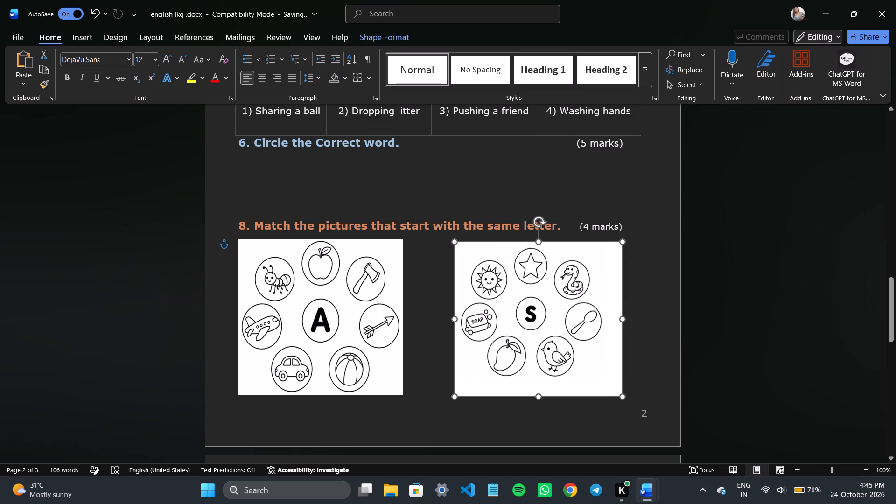
left_click_drag(622, 396, 618, 396)
left_click(565, 353)
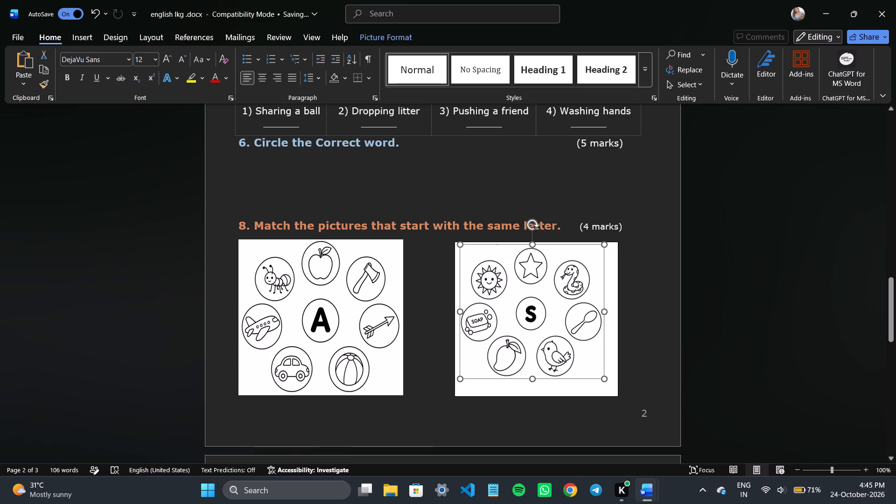
left_click_drag(603, 378, 606, 388)
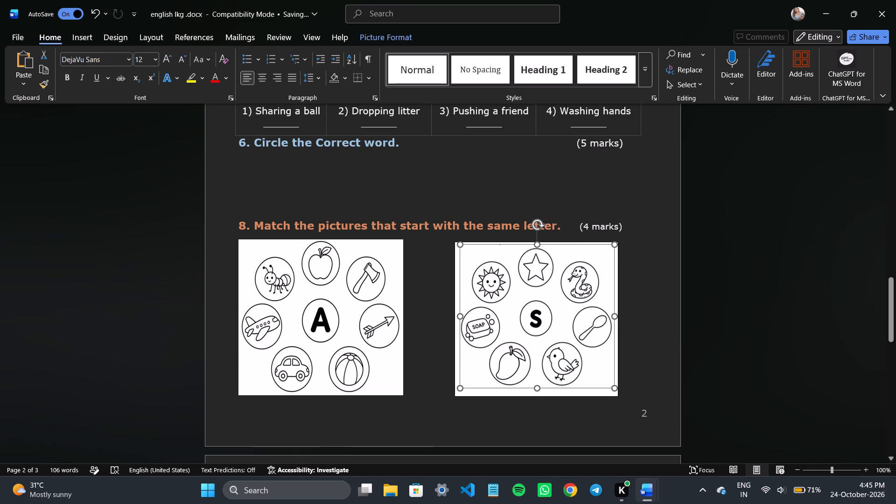
left_click_drag(606, 388, 607, 389)
left_click(416, 379)
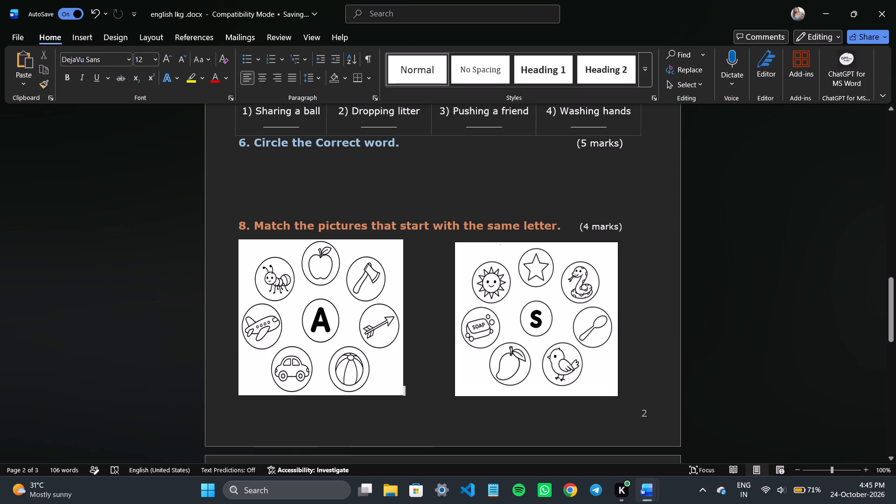
Copy the d) to e) Dog/Log and Apple/Ant picture from LKG English Examination - 2.docx to directly beneath question 6 in english lkg .docx.
key("alt+Tab")
left_click(329, 379)
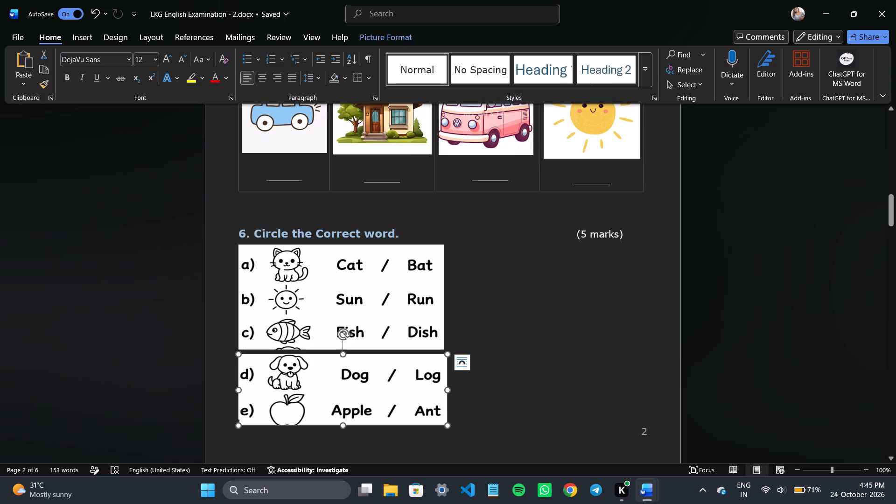
key("ctrl+v")
key("ctrl+z")
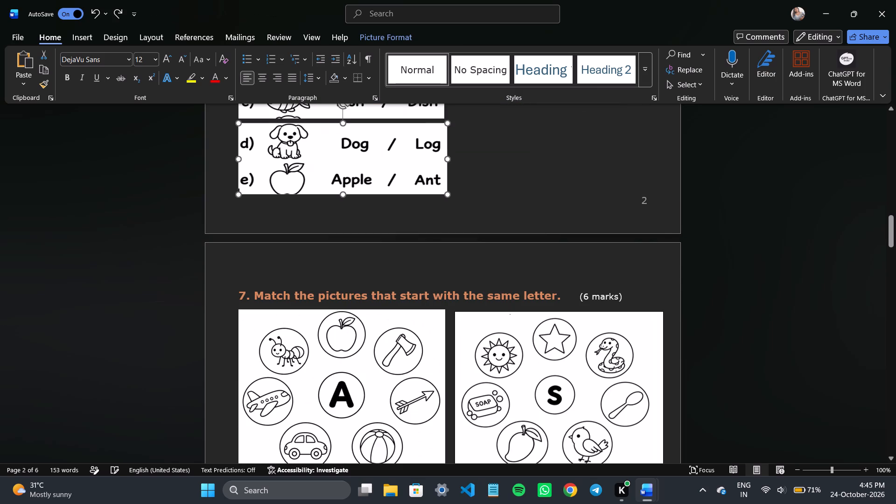
key("ctrl+c")
key("alt+Tab")
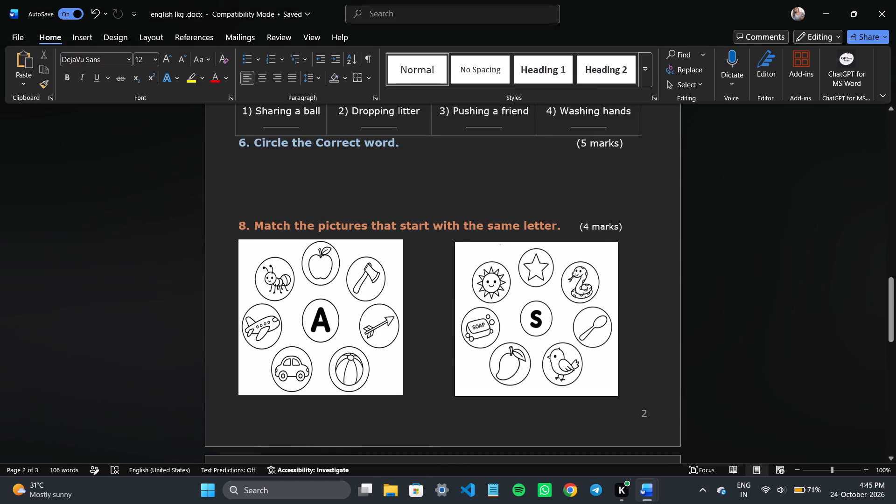
left_click(383, 183)
key("ctrl+v")
left_click(353, 202)
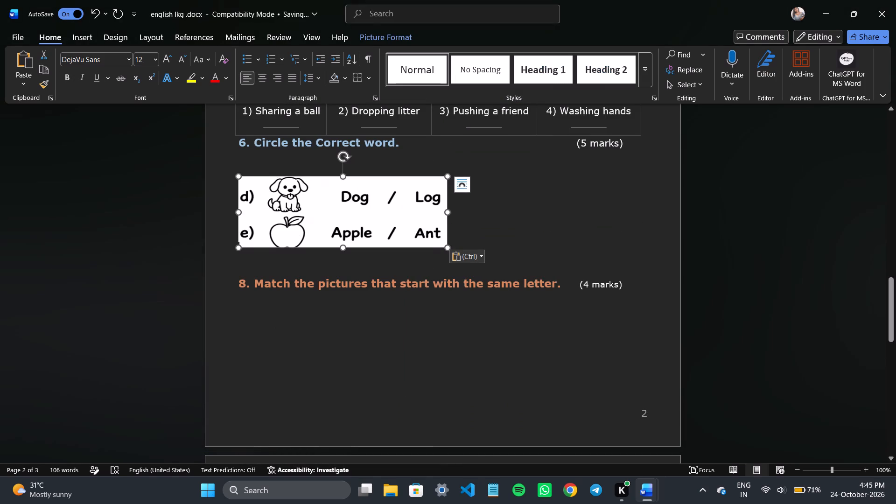
left_click(367, 148)
left_click(370, 161)
key("BackSpace")
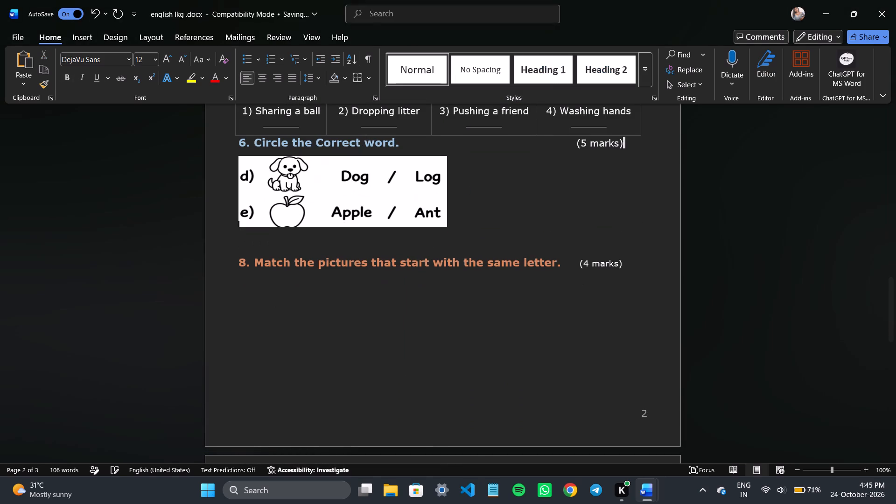
Shrink the d) to e) word-choice picture and remove the blank line between it and question 8.
left_click(285, 181)
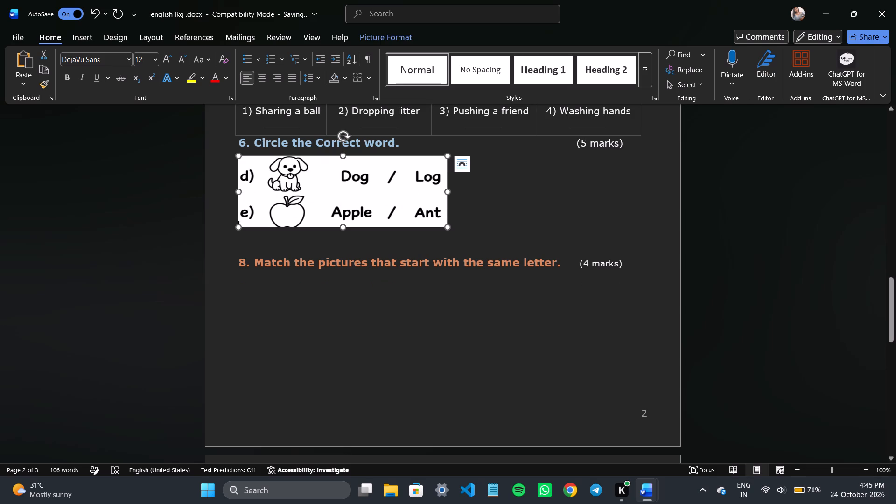
left_click_drag(445, 228, 407, 213)
left_click(407, 213)
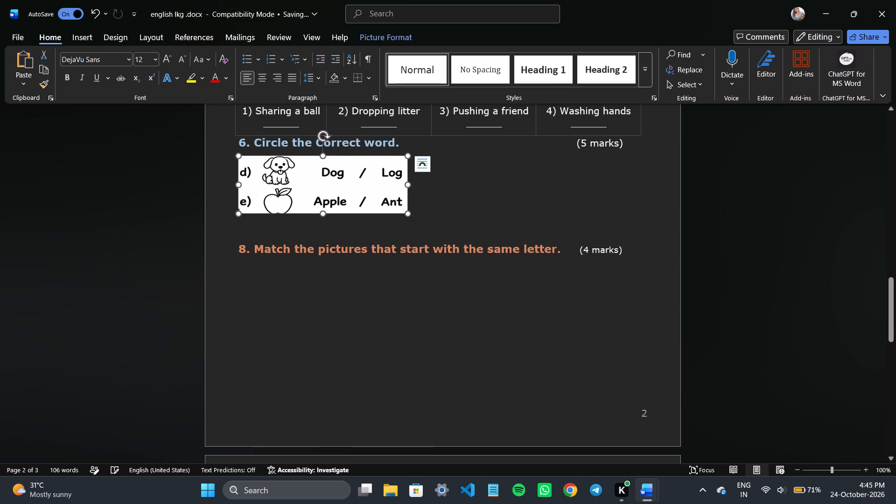
left_click(399, 236)
key("BackSpace")
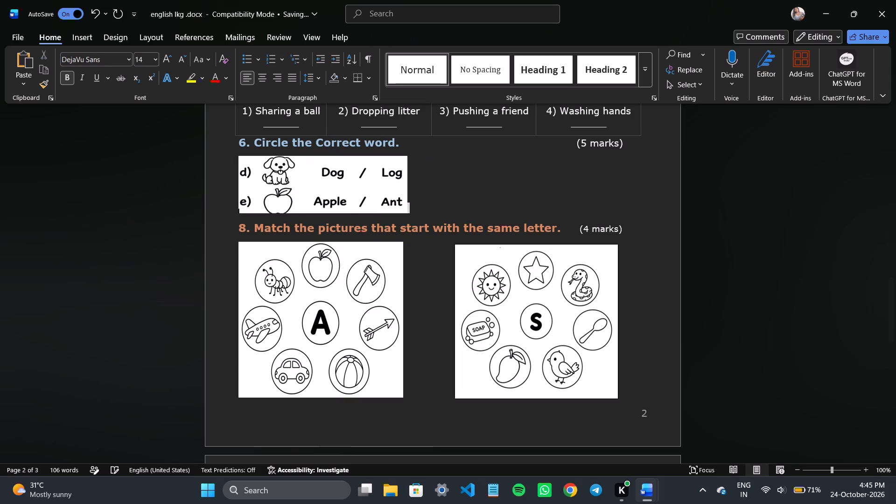
Crop the d) and e) labels off the edge of the Dog/Log and Apple/Ant picture.
left_click(329, 196)
right_click(329, 196)
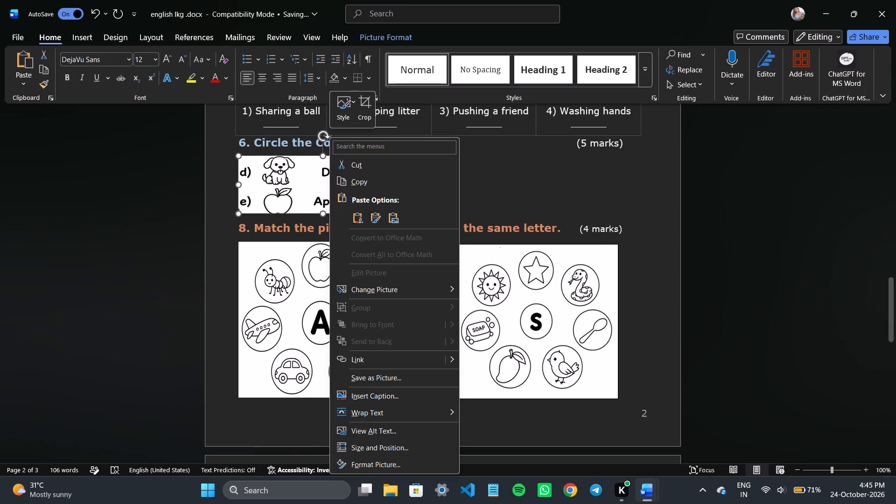
left_click(364, 100)
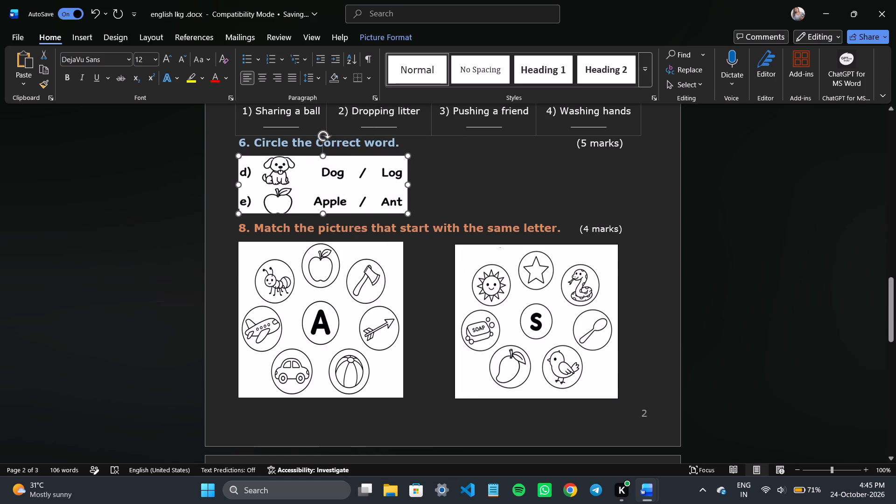
left_click_drag(240, 181, 253, 181)
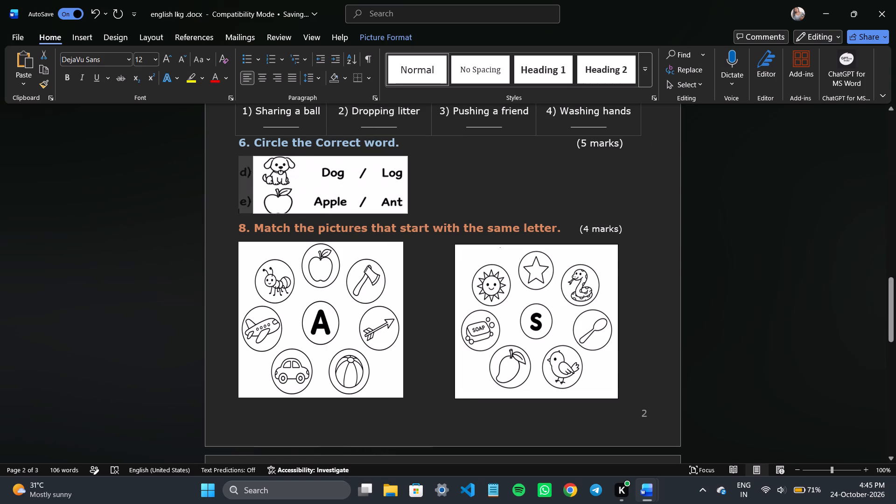
left_click_drag(253, 181, 255, 182)
left_click(413, 180)
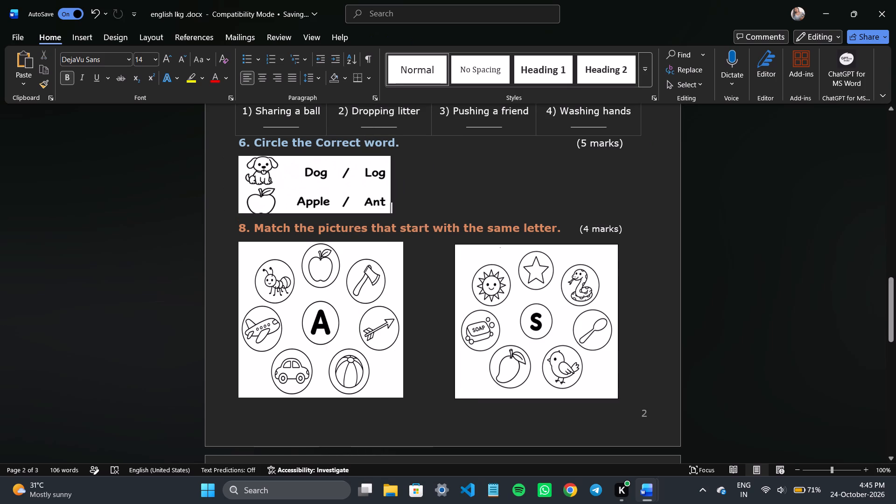
Copy the cropped Dog/Log and Apple/Ant picture onto a new line after the d) to e) picture in LKG English Examination - 2.docx.
key("alt+Tab")
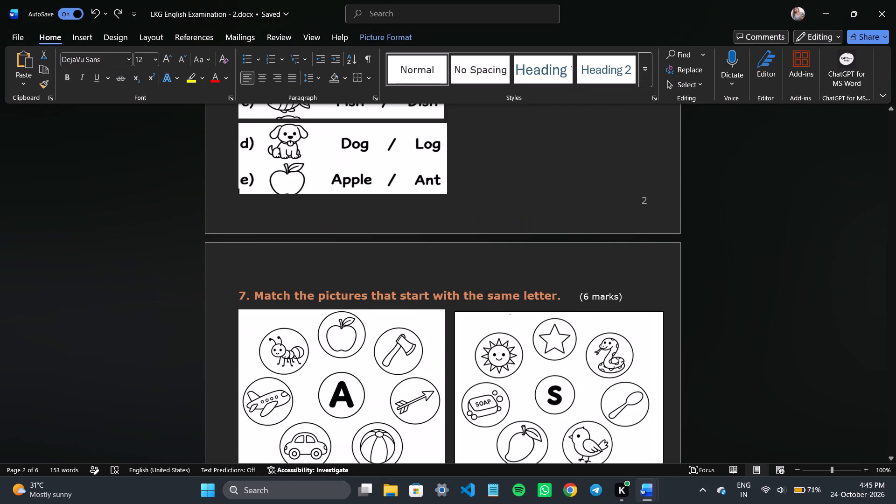
scroll(401, 218, "up", 1)
key("alt+Tab")
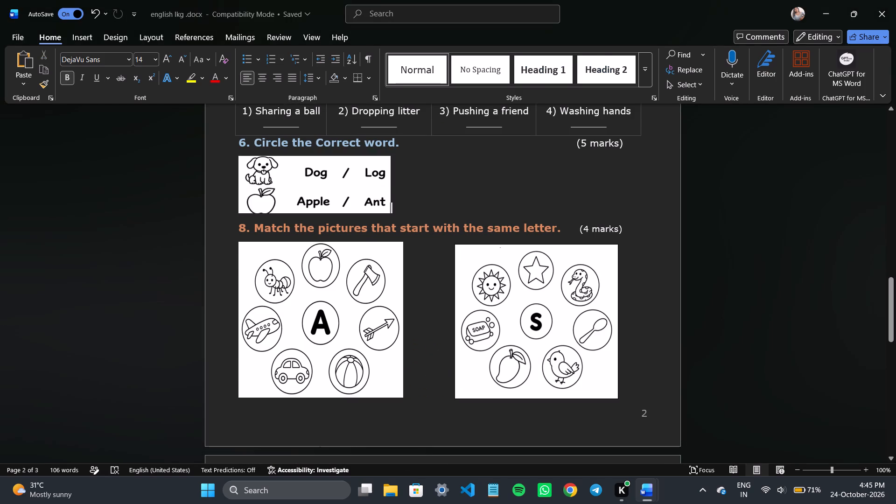
left_click(332, 208)
key("ctrl+c")
key("alt+Tab")
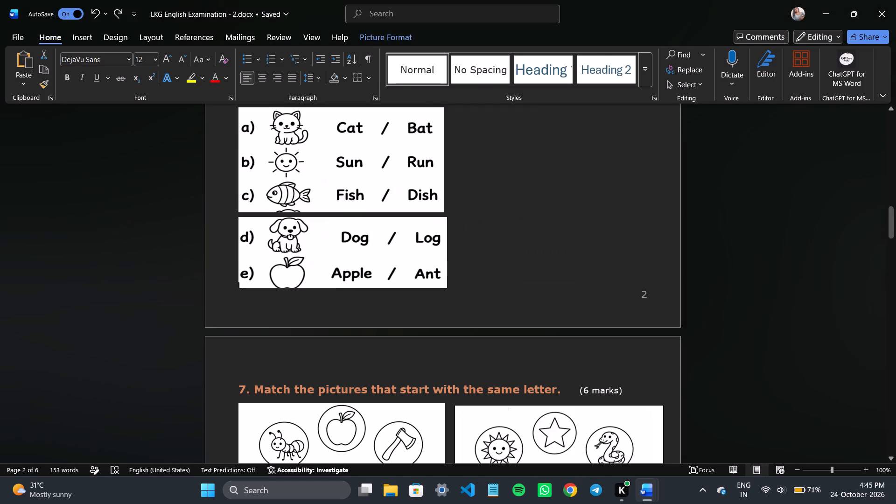
left_click(464, 292)
key("Return")
key("ctrl+v")
Delete the cropped Dog/Log and Apple/Ant picture under question 6 in english lkg .docx.
key("alt+Tab")
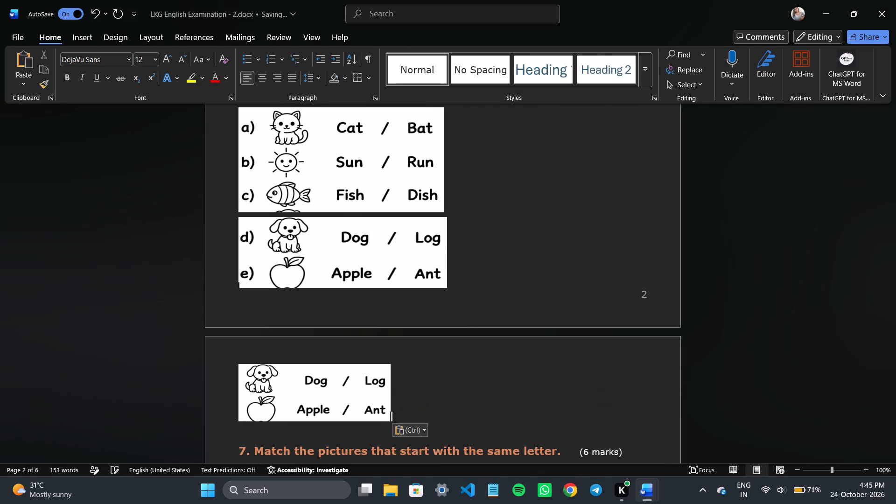
left_click(361, 193)
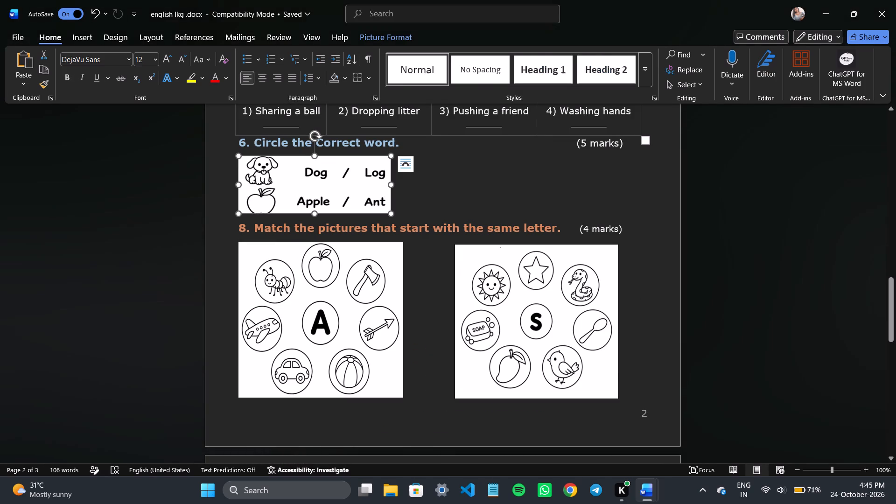
key("BackSpace")
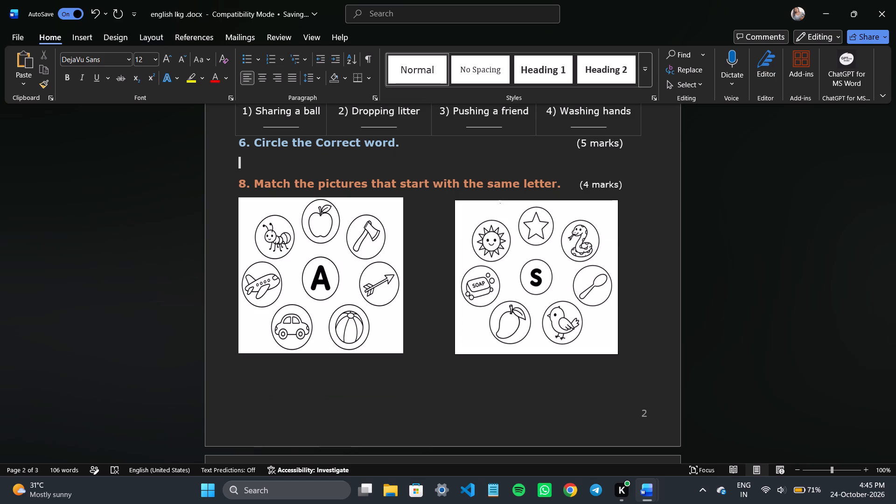
Insert a table with two columns and one row beneath the heading "6. Circle the Correct word.".
left_click(88, 40)
left_click(91, 76)
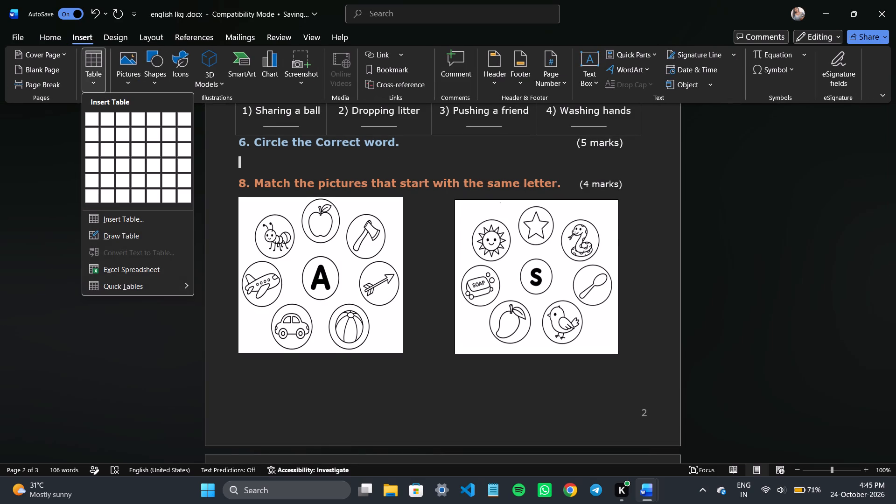
left_click(108, 119)
Copy the cropped Dog/Log and Apple/Ant picture from LKG English Examination - 2.docx into the first cell of the question 6 table.
key("alt+Tab")
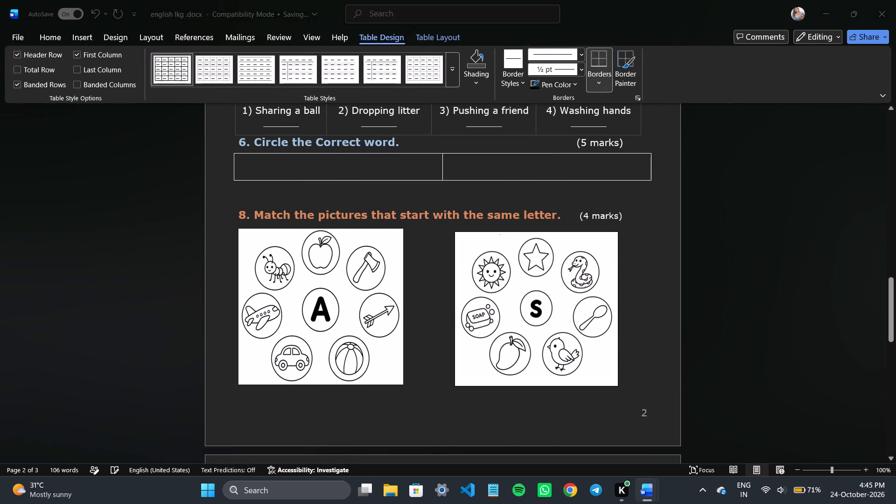
left_click(329, 385)
key("ctrl+c")
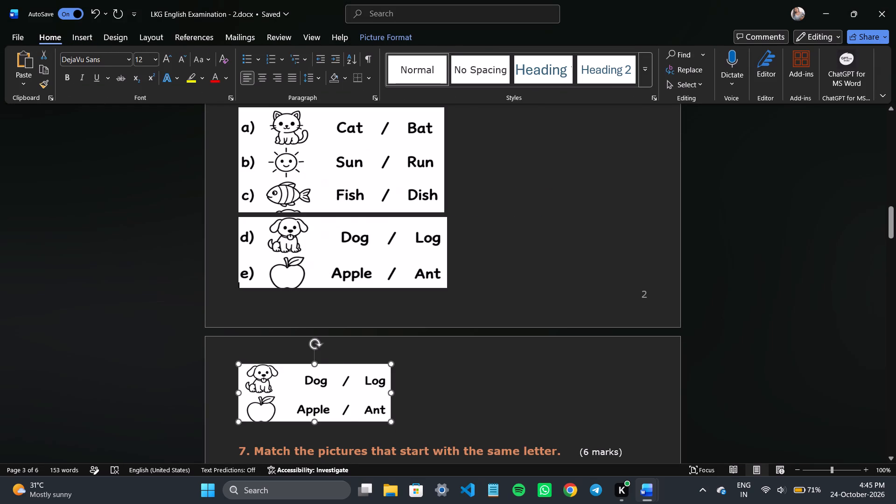
key("alt+Tab")
key("ctrl+v")
left_click(358, 214)
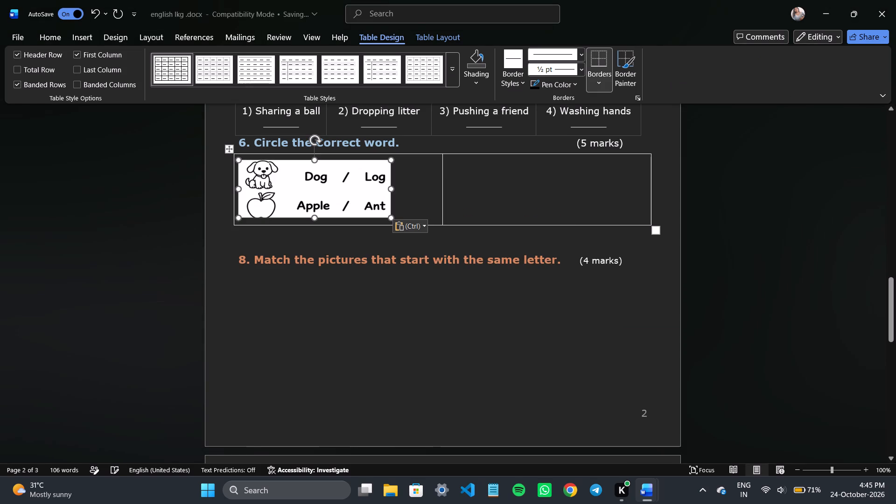
Remove the blank line between the question 6 table and the heading "8. Match the pictures that start with the same letter.".
left_click(339, 245)
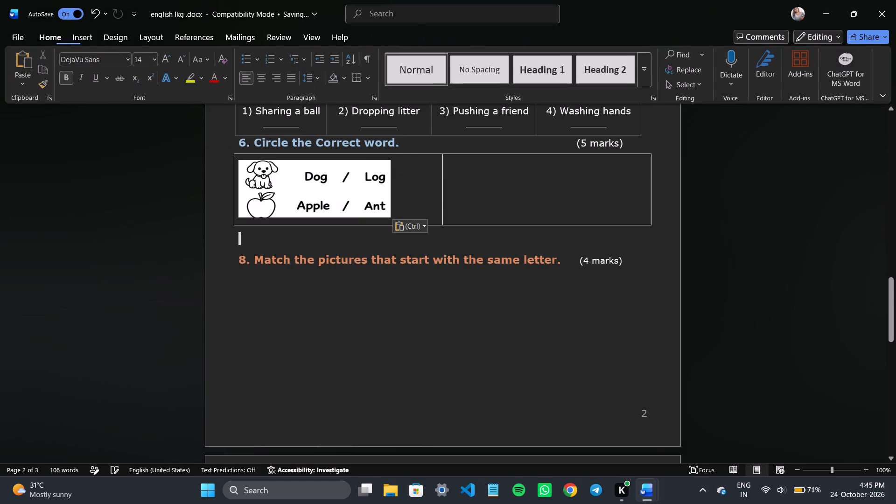
key("BackSpace")
key("BackSpace")
key("Down")
key("BackSpace")
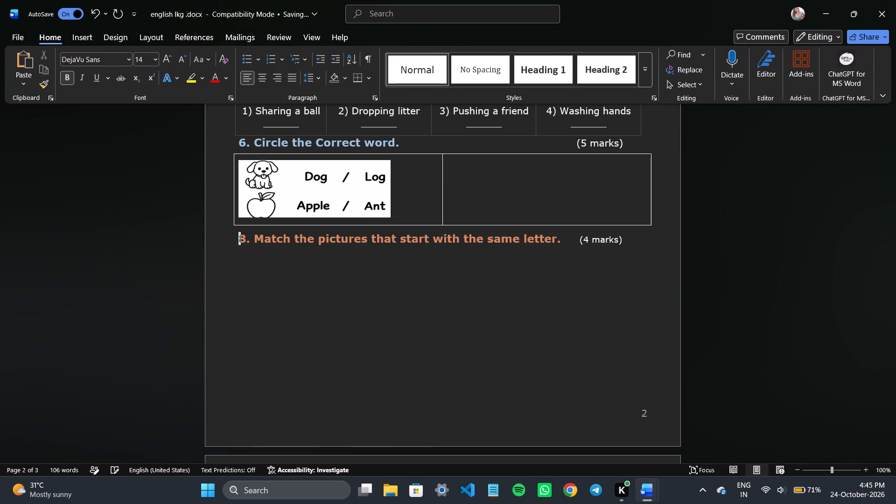
Make the Dog/Log and Apple/Ant picture slightly shorter and stretch it wider within its table cell.
left_click(338, 203)
left_click_drag(392, 217, 381, 215)
left_click_drag(382, 189, 394, 187)
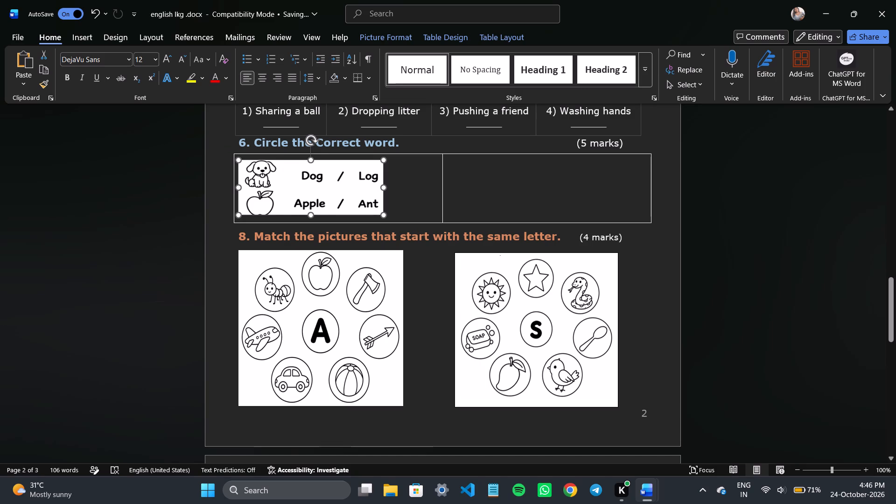
left_click_drag(394, 187, 411, 187)
left_click(411, 187)
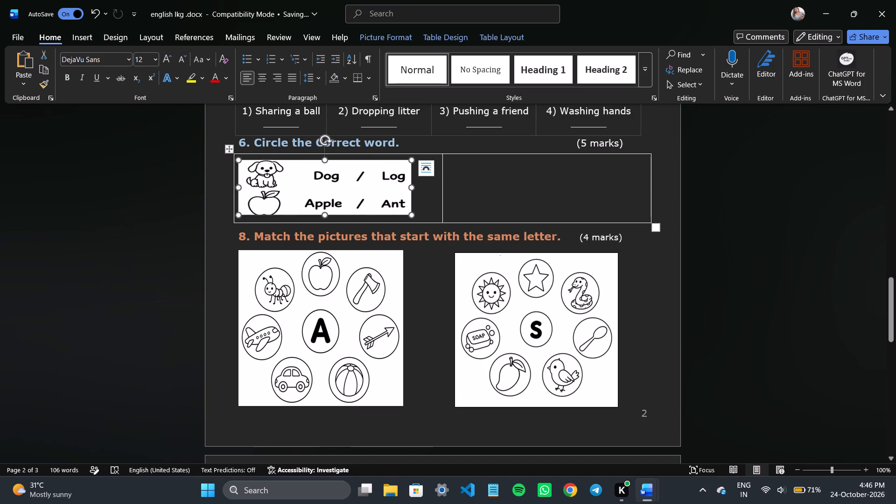
Snip the Sun/Run and Fish/Dish rows from LKG English Examination - 2.docx and paste them into the second cell of the question 6 table.
scroll(376, 350, "up", 1)
key("alt+Tab")
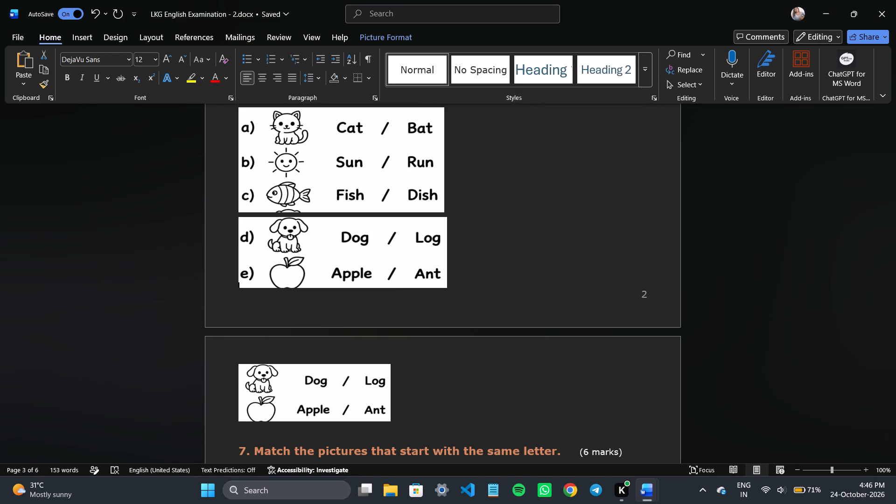
key("Print")
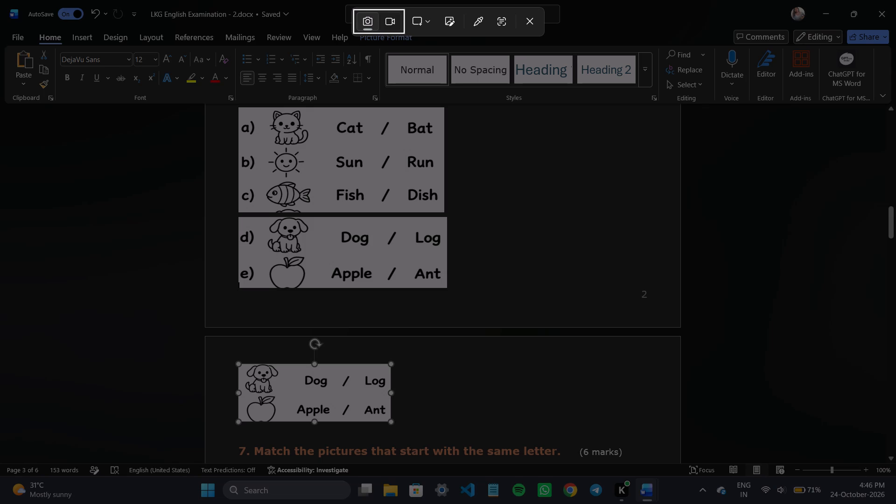
left_click_drag(263, 147, 441, 208)
key("alt+Tab")
left_click(524, 191)
key("ctrl+v")
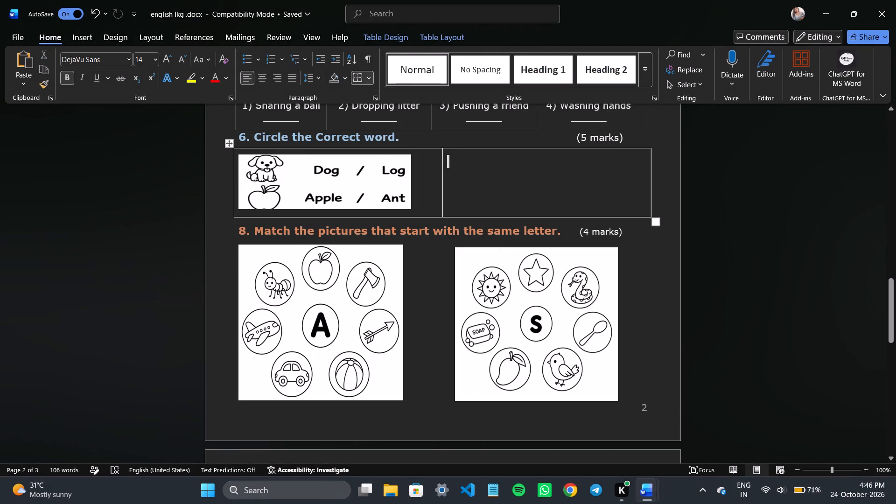
Shrink the pasted Sun/Run and Fish/Dish picture proportionally to about the height of the Dog/Log picture.
left_click(504, 189)
left_click_drag(626, 216, 625, 216)
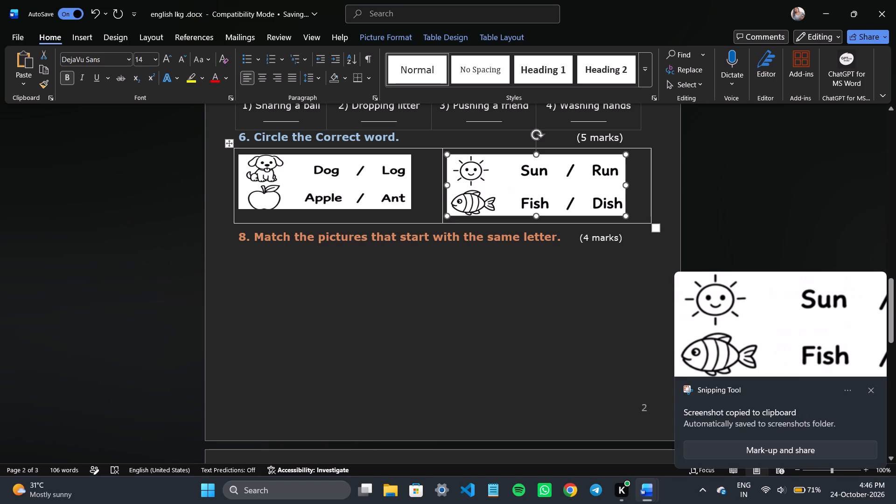
left_click_drag(625, 216, 597, 205)
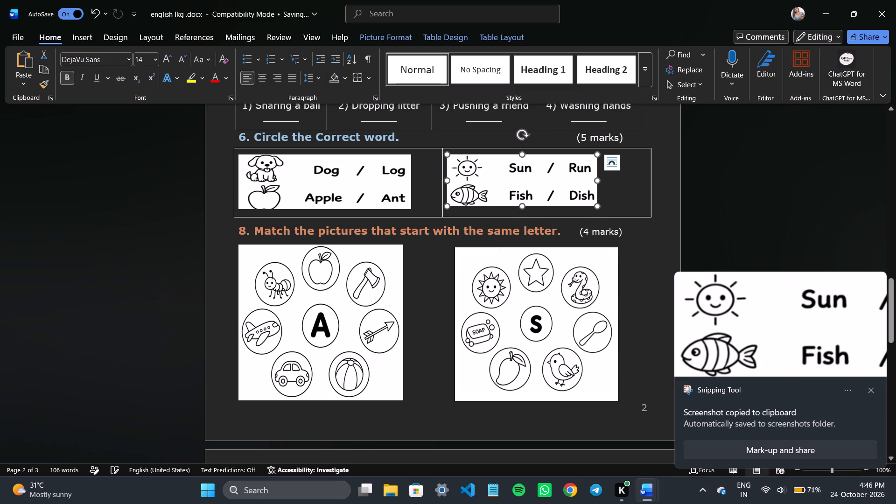
Narrow the Dog/Log and Apple/Ant picture and fine-tune its size to match the Sun/Run picture beside it.
left_click(381, 189)
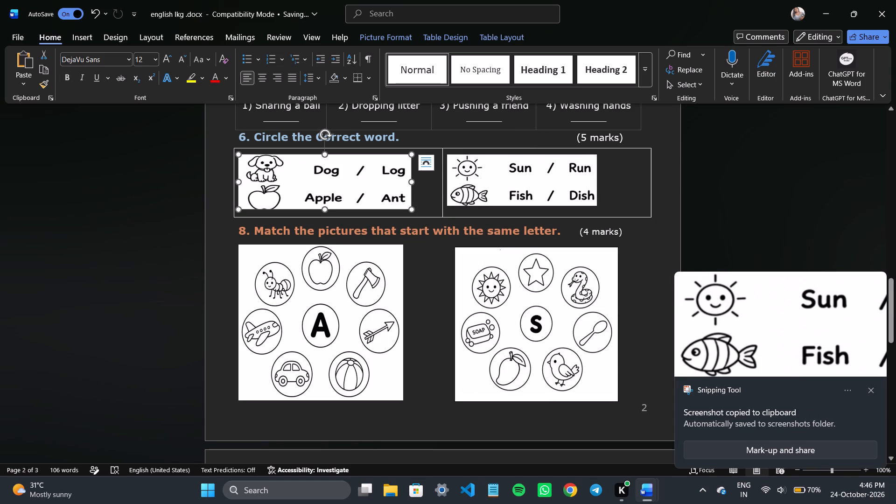
left_click(412, 209)
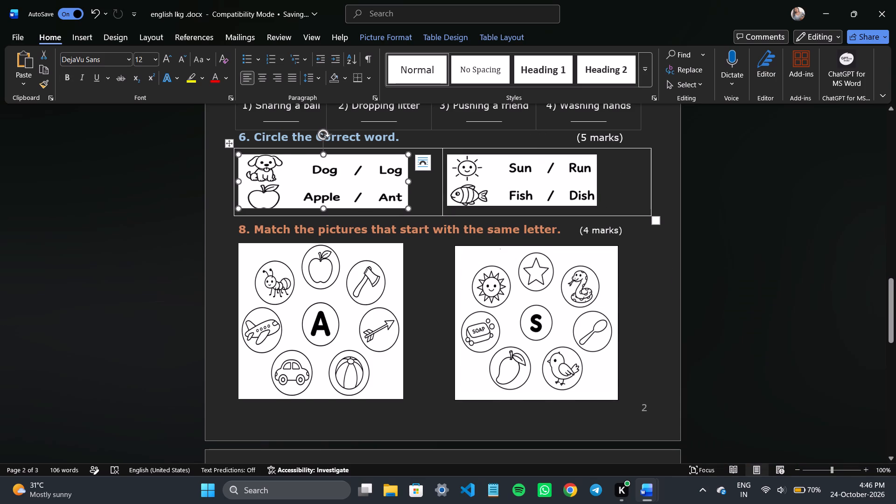
left_click_drag(409, 183, 395, 184)
left_click(395, 184)
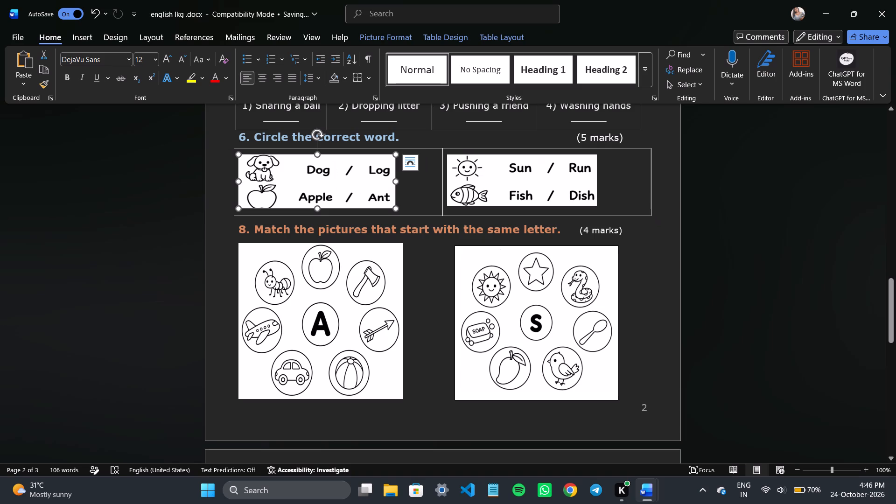
left_click_drag(397, 210, 401, 210)
left_click(401, 210)
left_click(401, 210)
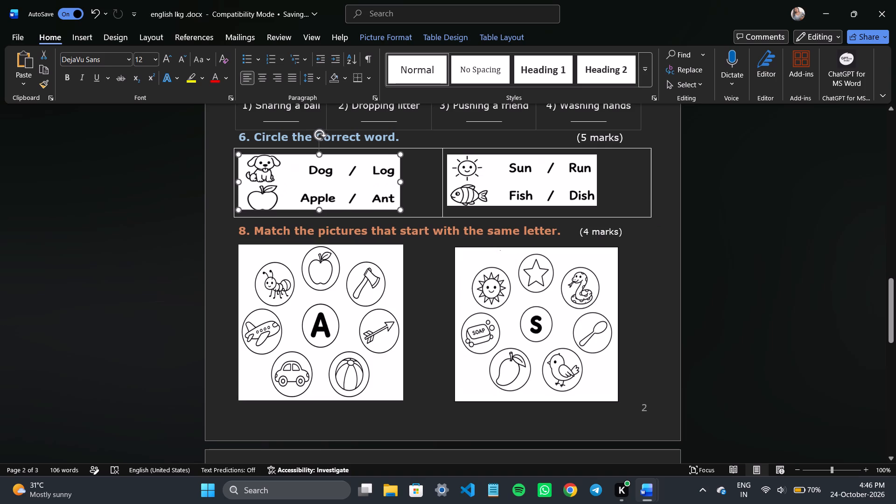
left_click(403, 261)
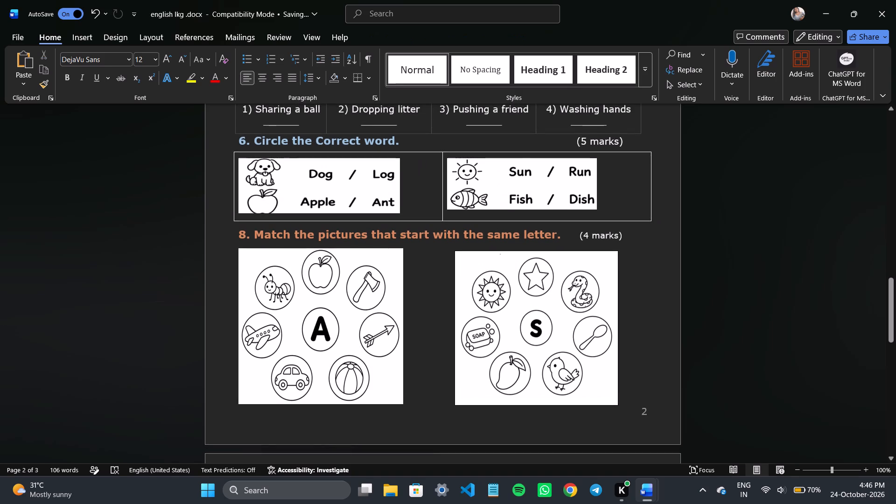
Change the marks for question 6, "Circle the Correct word.", to 4.
left_click(586, 147)
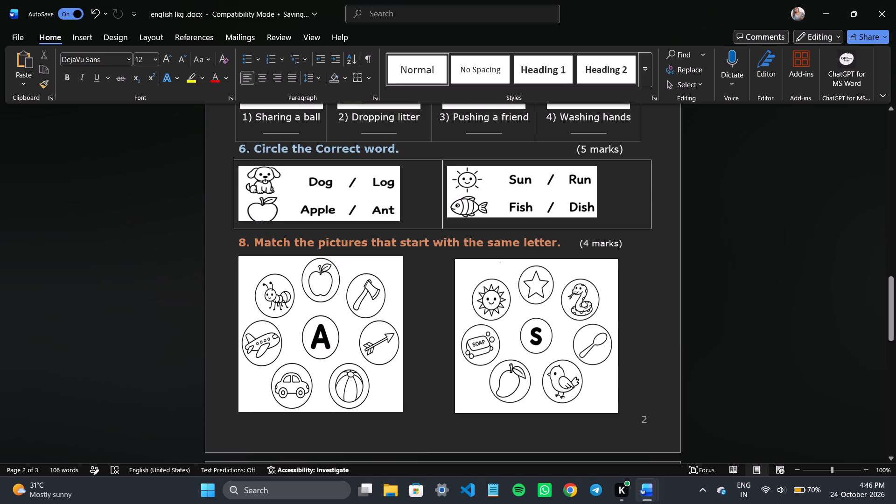
key("BackSpace")
key("4")
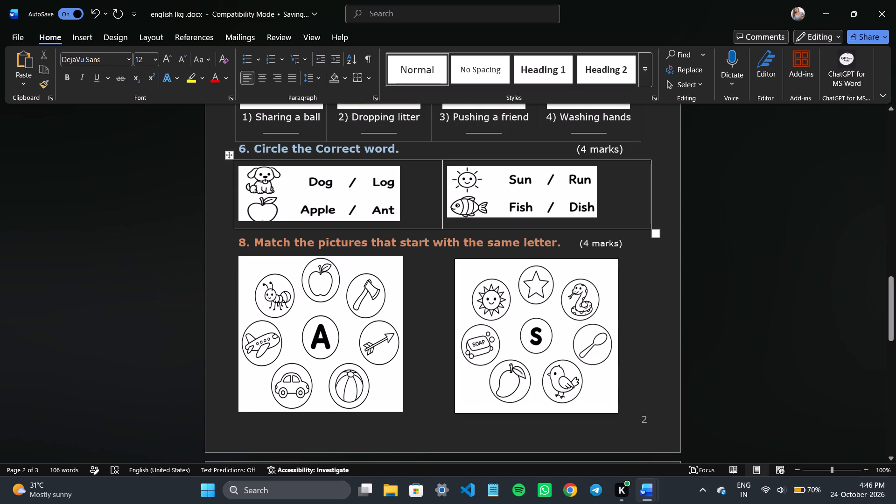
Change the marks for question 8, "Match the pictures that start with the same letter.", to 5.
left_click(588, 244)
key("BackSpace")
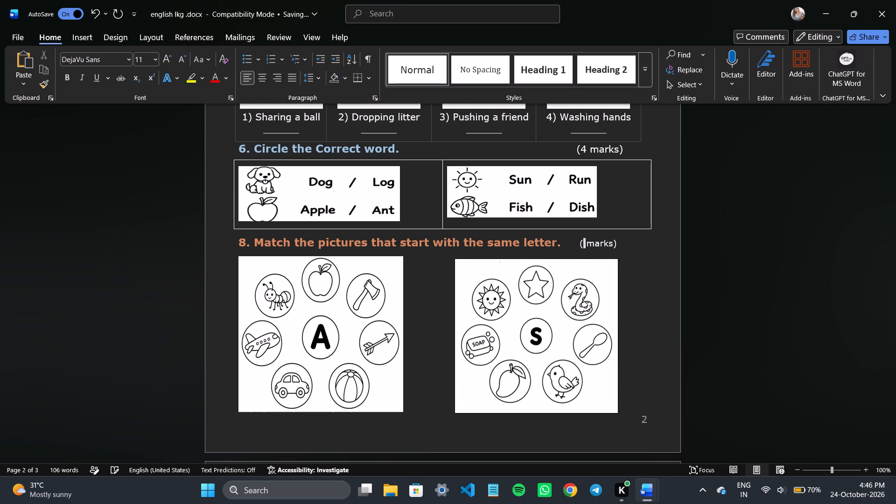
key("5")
Delete the empty lines after the question 8 pictures to remove the blank third page.
scroll(588, 244, "down", 1)
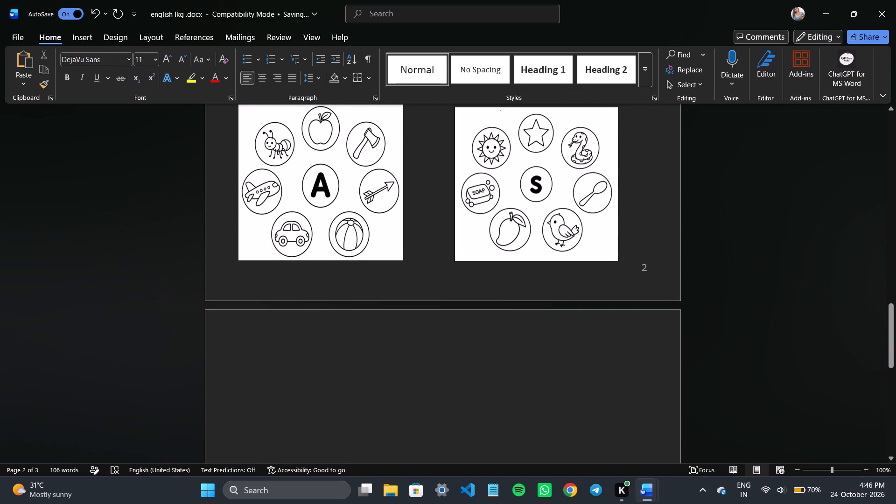
left_click_drag(406, 445, 237, 349)
key("BackSpace")
key("BackSpace")
Replace the number in front of "Colour the same letters in each row" with a newly entered "2.".
scroll(237, 349, "up", 6)
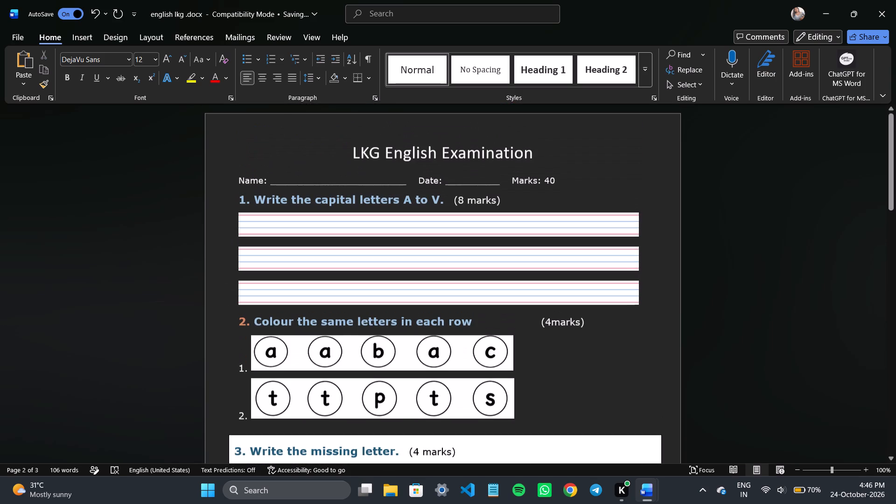
left_click(245, 324)
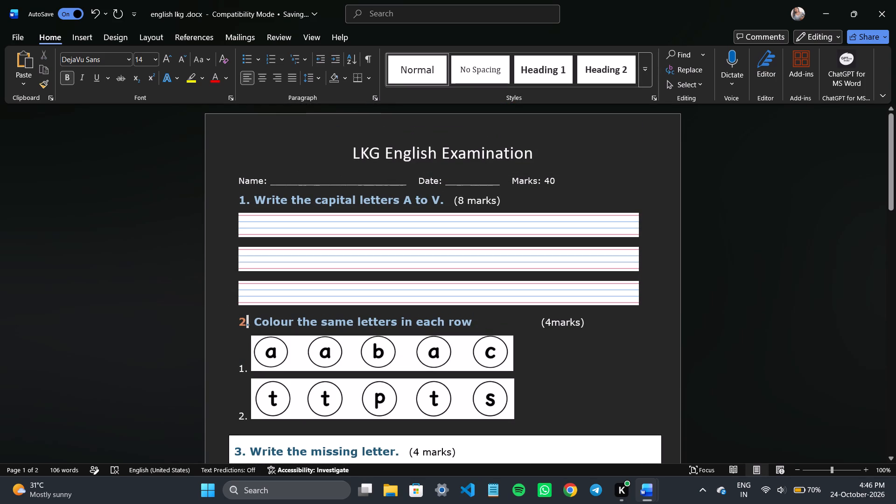
key("Right")
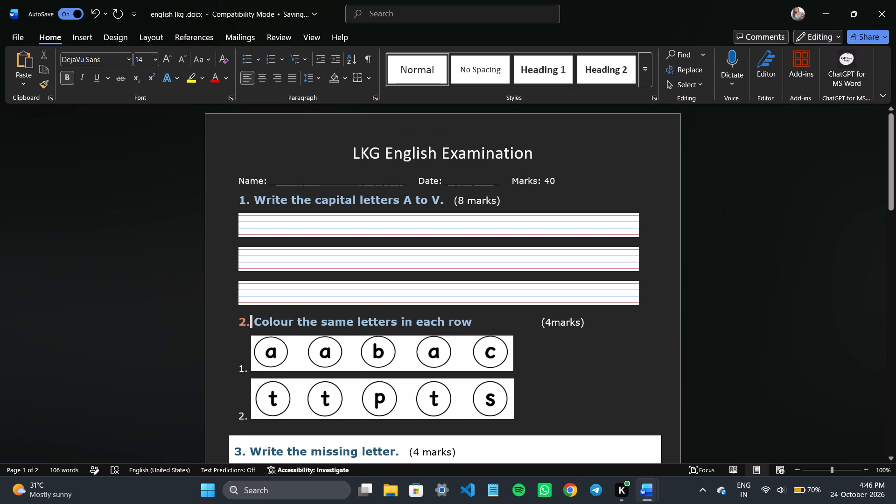
key("BackSpace")
key("BackSpace")
type("2.")
Review the question numbers and marks from question 2 through question 8 against the paper's total of 40.
scroll(233, 342, "down", 1)
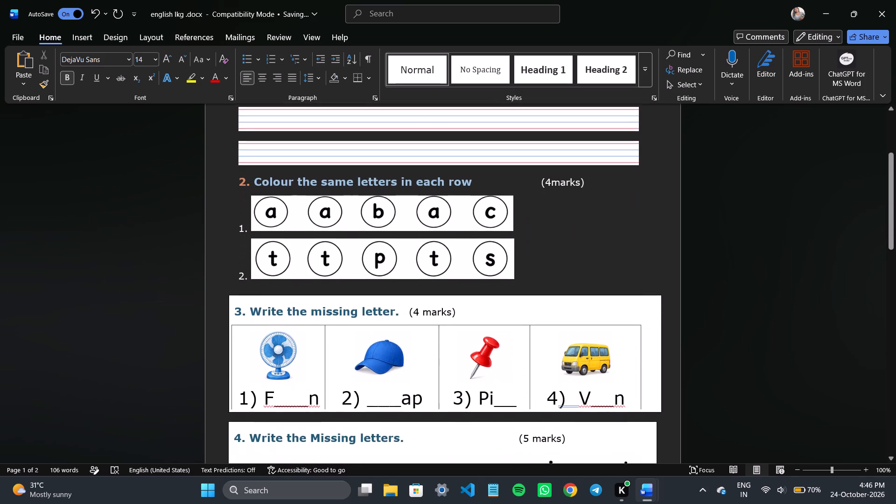
scroll(233, 342, "down", 2)
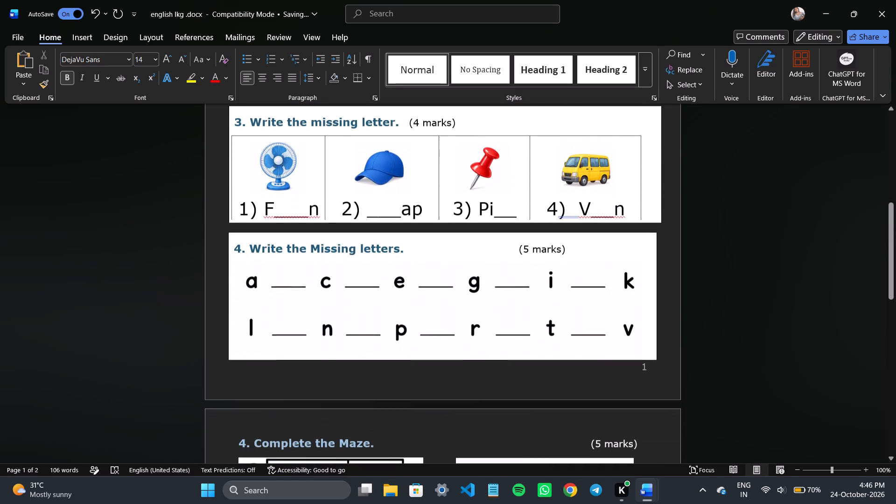
scroll(233, 342, "down", 1)
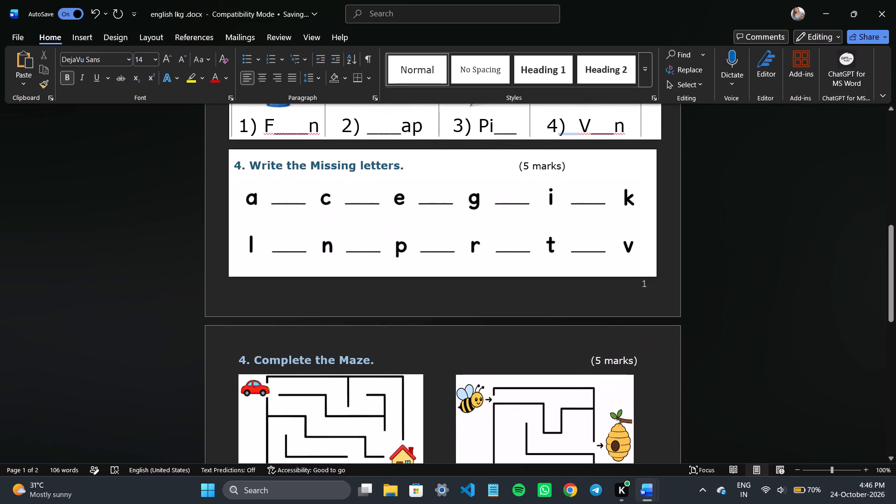
scroll(233, 342, "down", 2)
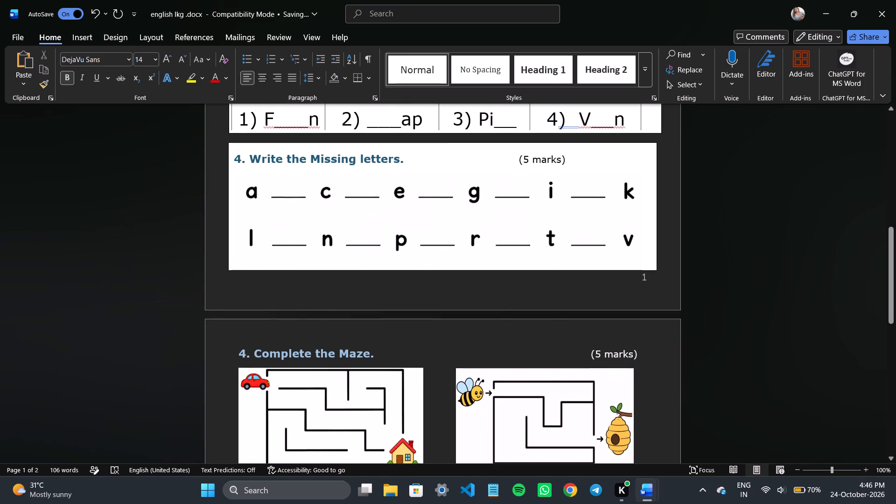
scroll(233, 342, "down", 2)
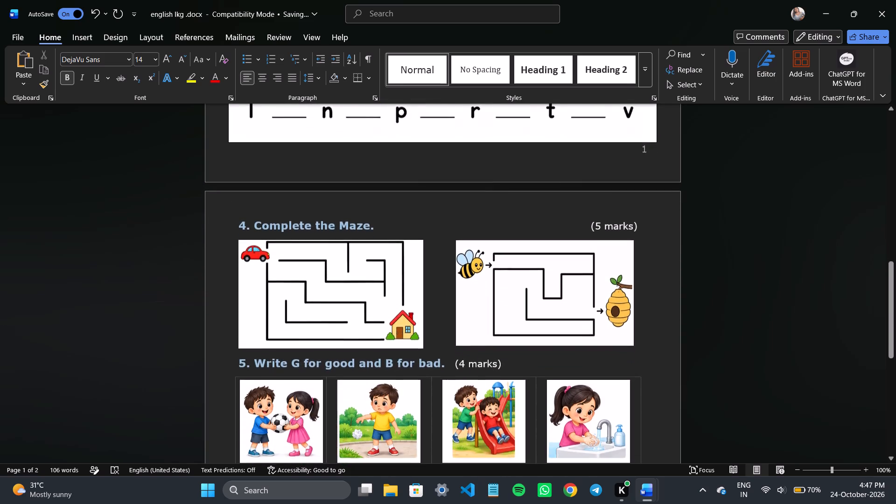
scroll(233, 342, "down", 2)
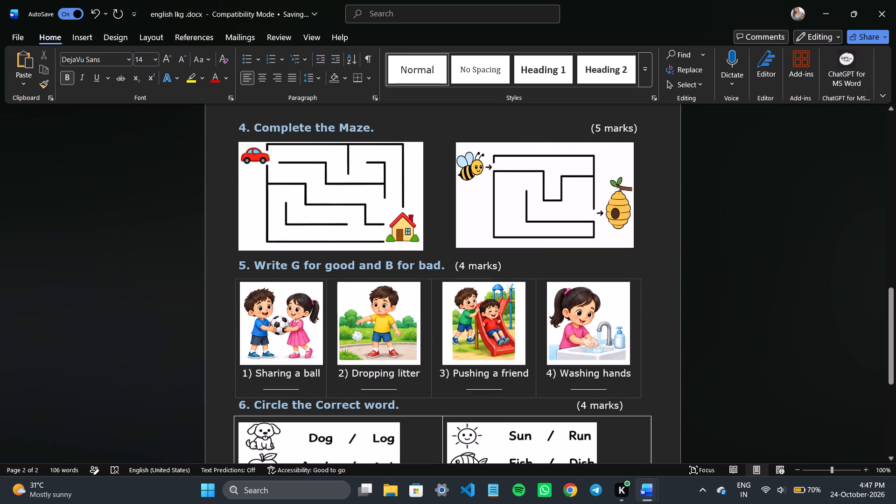
scroll(233, 342, "down", 1)
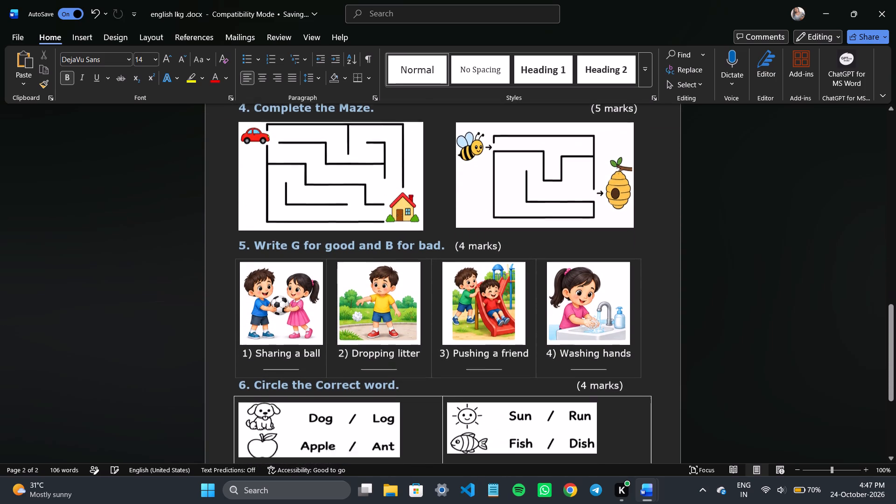
scroll(233, 342, "down", 1)
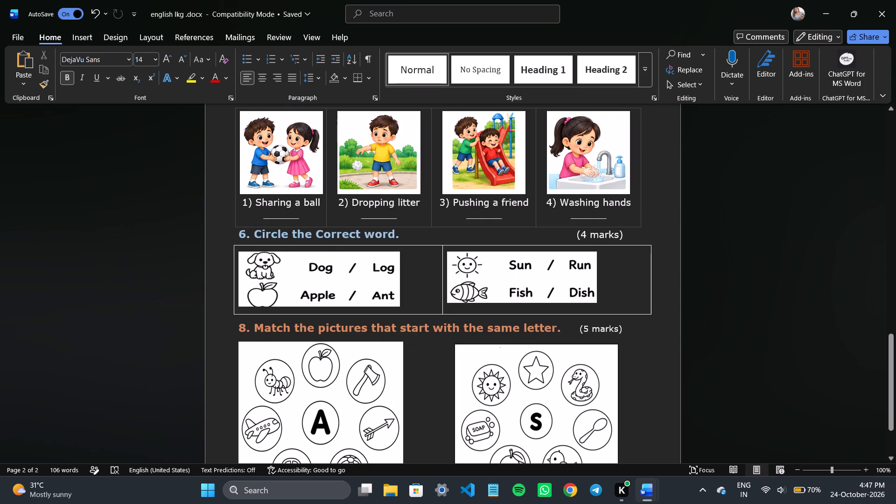
Set the marks for question 8, "Match the pictures that start with the same letter.", to 6.
left_click(587, 321)
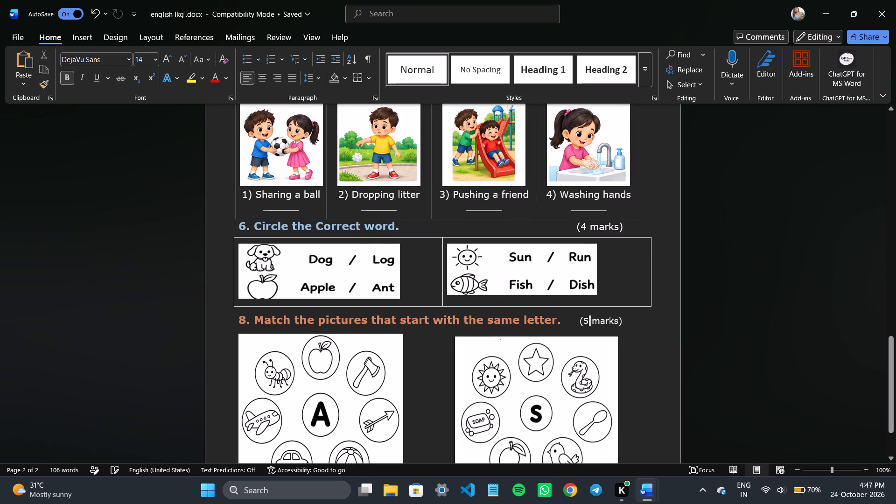
key("BackSpace")
key("6")
scroll(587, 321, "up", 1)
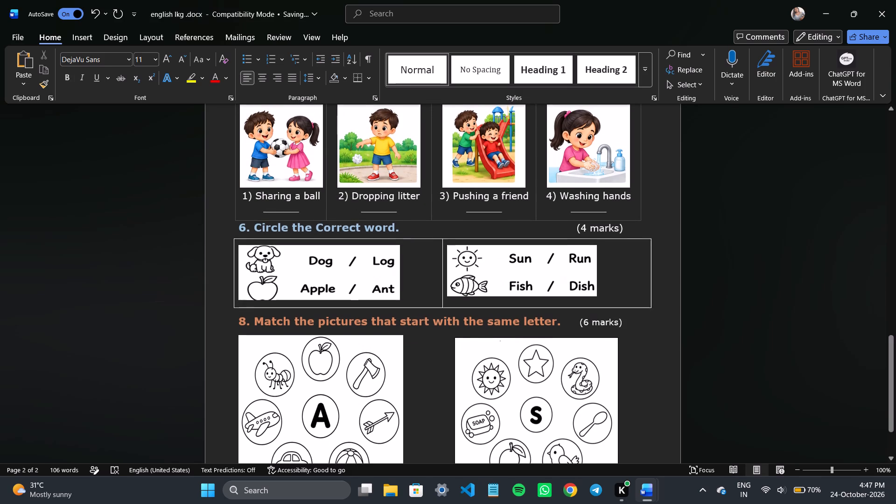
Resize the Sun/Run and Fish/Dish picture in question 6, narrowing it slightly and matching its height to the Dog/Log picture beside it.
scroll(587, 321, "up", 1)
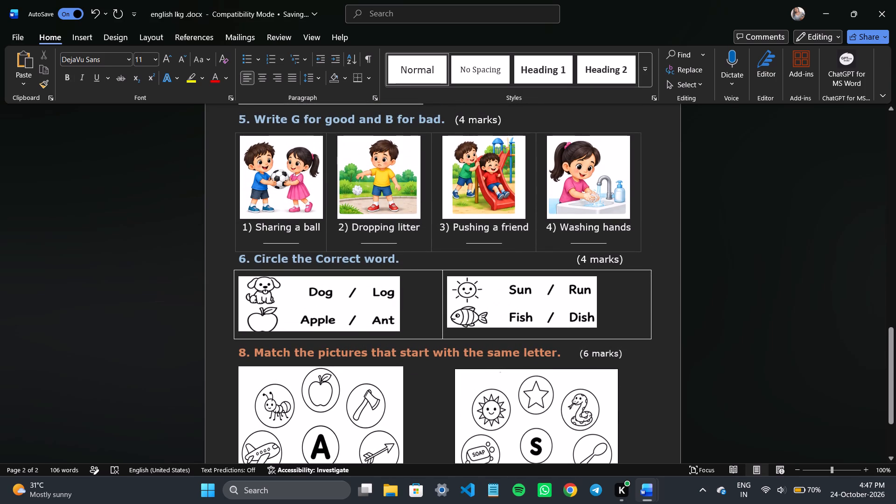
left_click(472, 301)
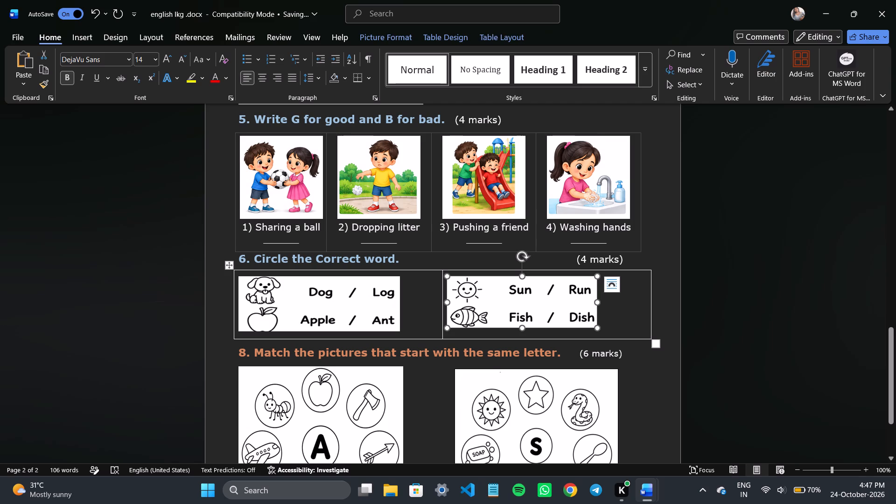
left_click(596, 303)
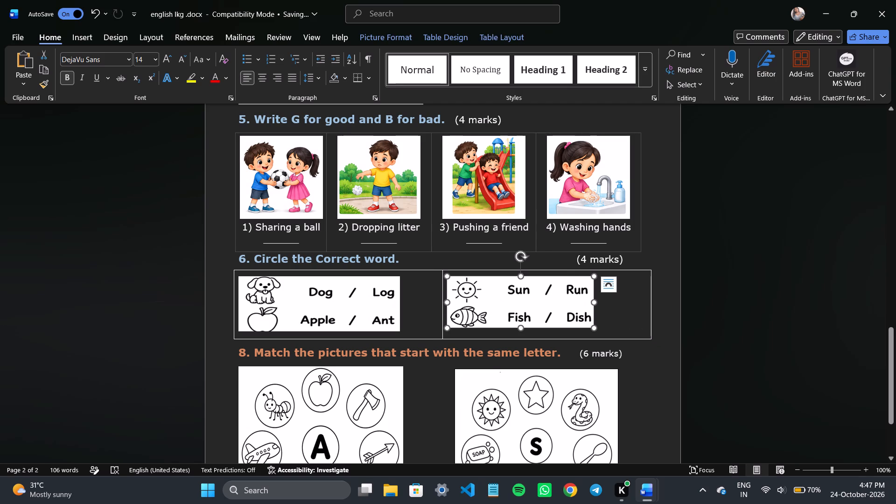
left_click(522, 329)
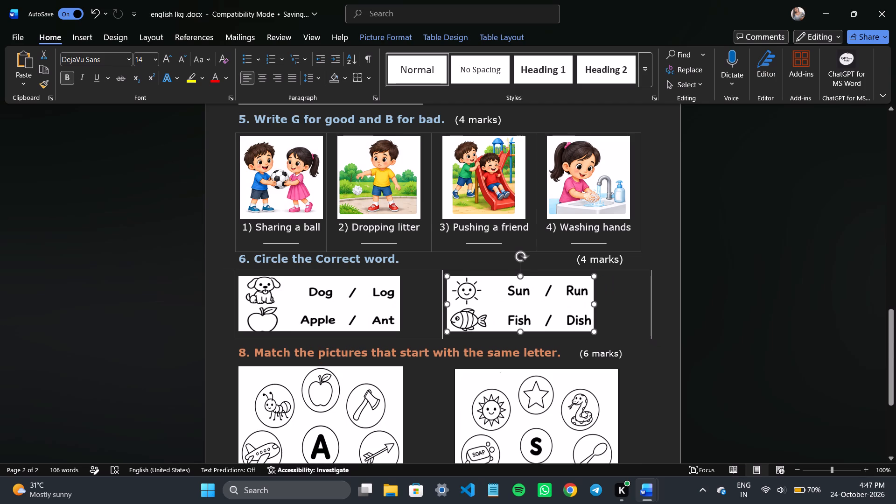
Review the questions and their marks across both pages against the paper's total of 40.
scroll(521, 331, "up", 1)
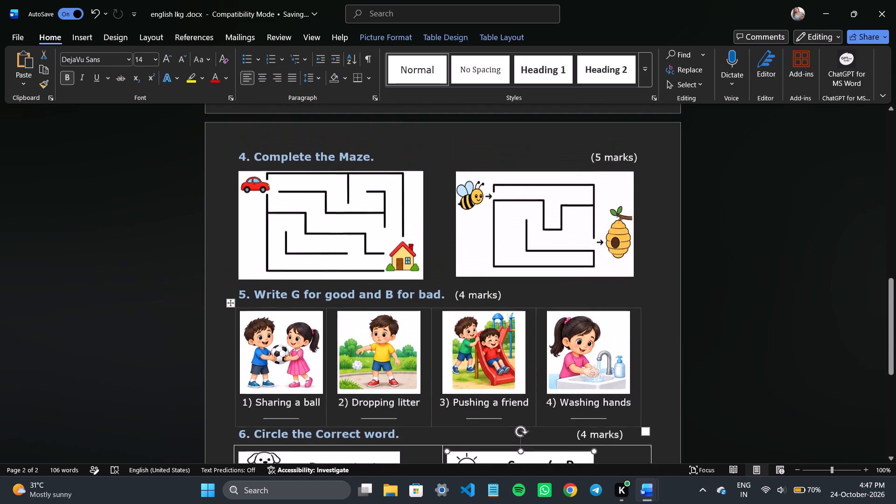
scroll(521, 331, "up", 2)
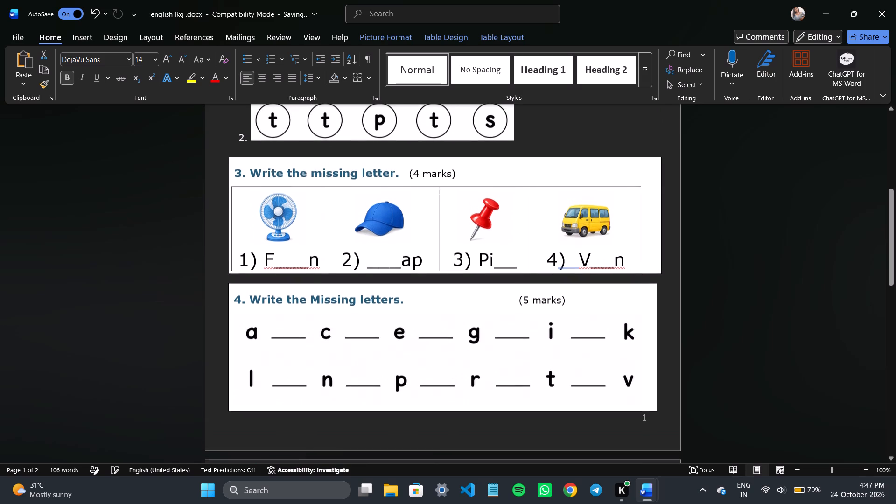
left_click(289, 269)
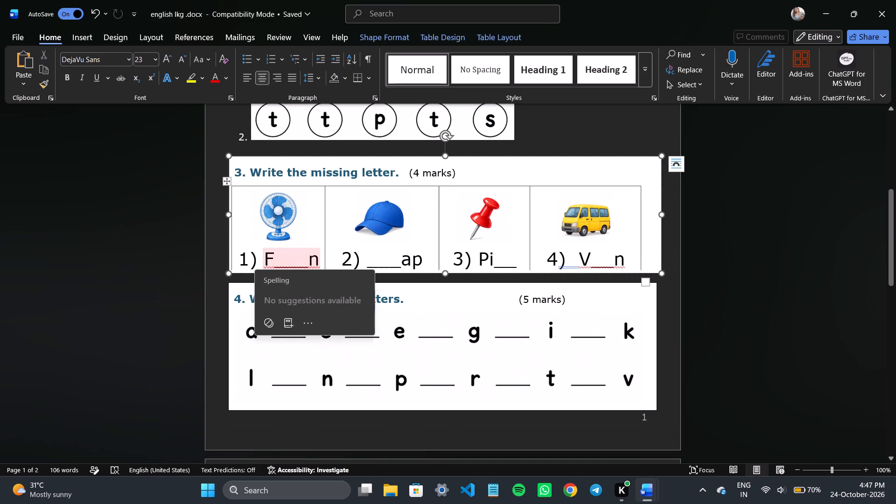
left_click(360, 234)
scroll(360, 234, "up", 1)
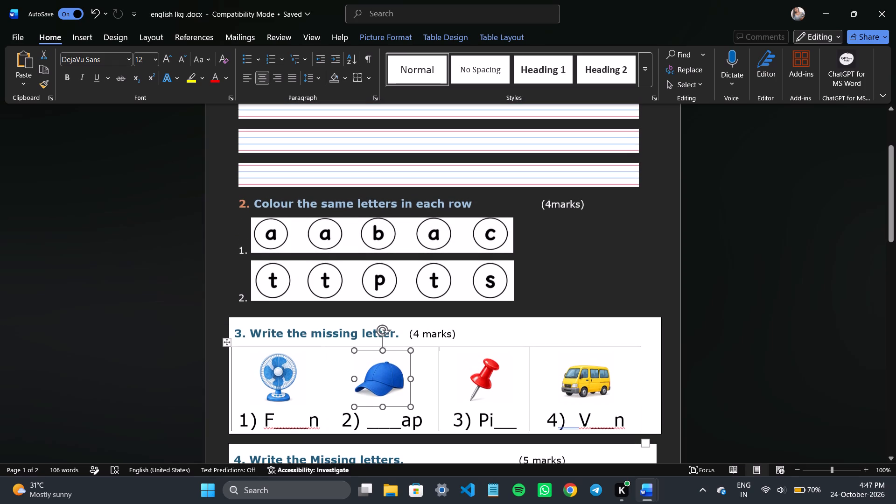
scroll(360, 233, "down", 1)
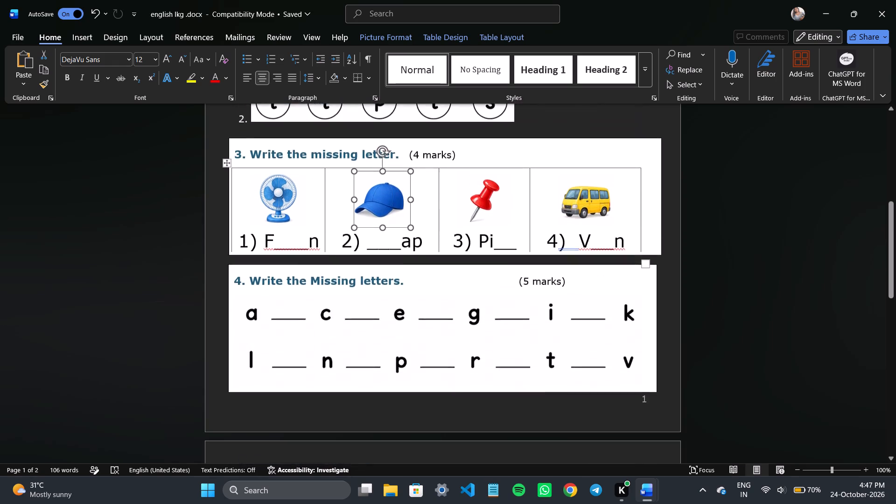
scroll(360, 233, "down", 2)
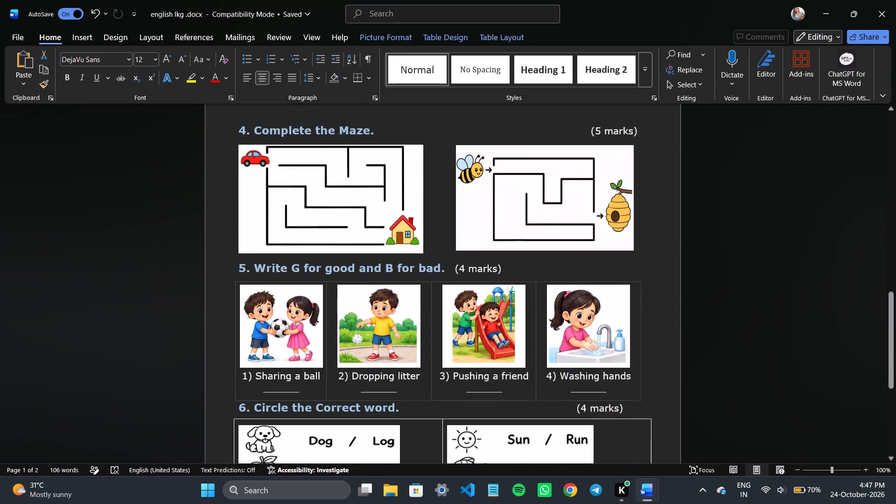
scroll(360, 233, "down", 1)
scroll(360, 233, "up", 1)
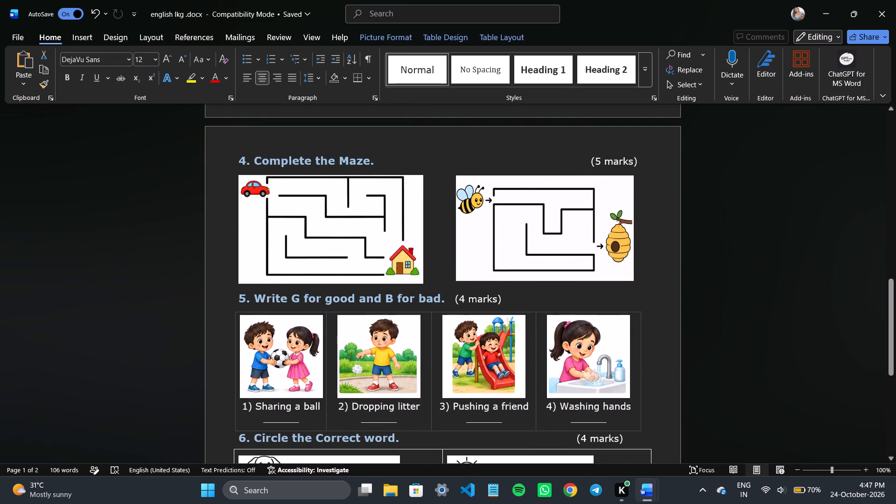
scroll(360, 233, "up", 3)
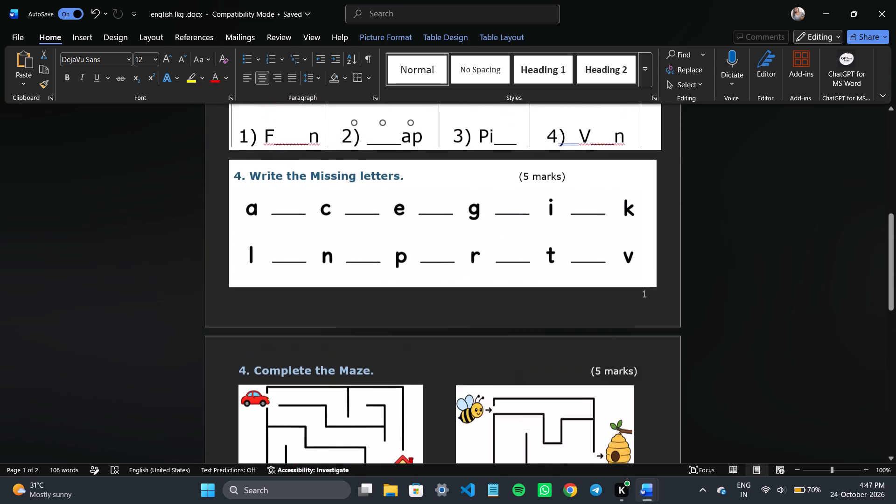
scroll(360, 233, "up", 3)
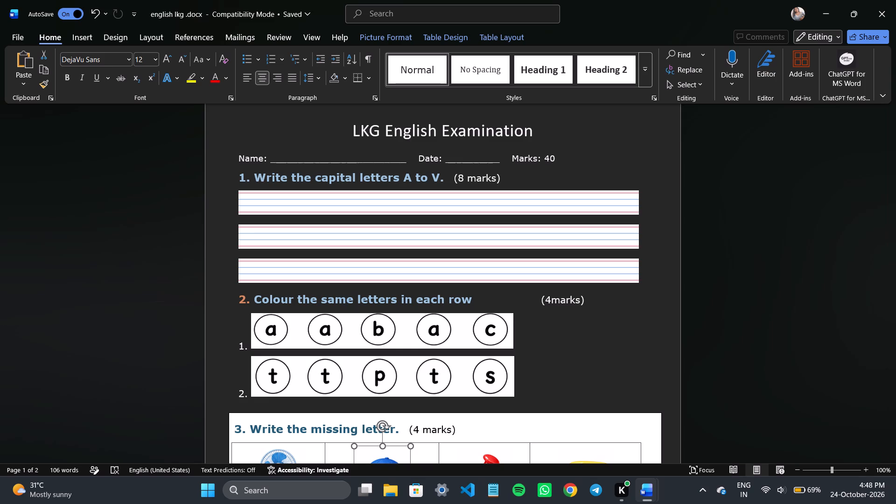
Set the marks for question 1, "Write the capital letters A to V.", to 10.
left_click(463, 182)
key("BackSpace")
type("10")
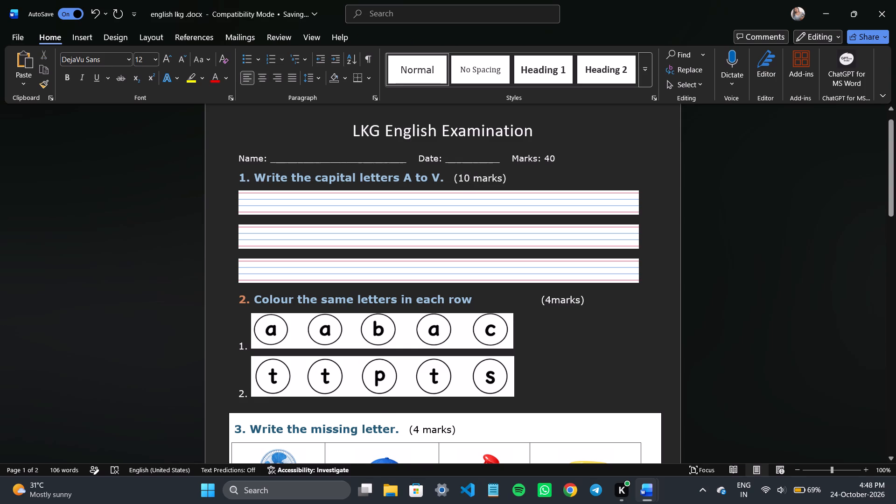
Set the marks for question 2, "Colour the same letters in each row", to 2, with a space before "marks".
left_click(549, 299)
key("BackSpace")
type("2")
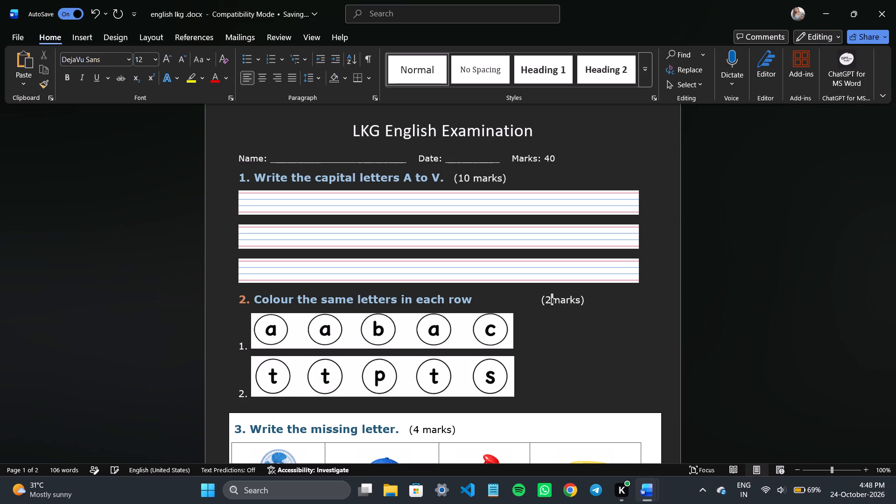
key("space")
Recheck the marks of every question on both pages against the paper's total of 40.
scroll(534, 330, "down", 1)
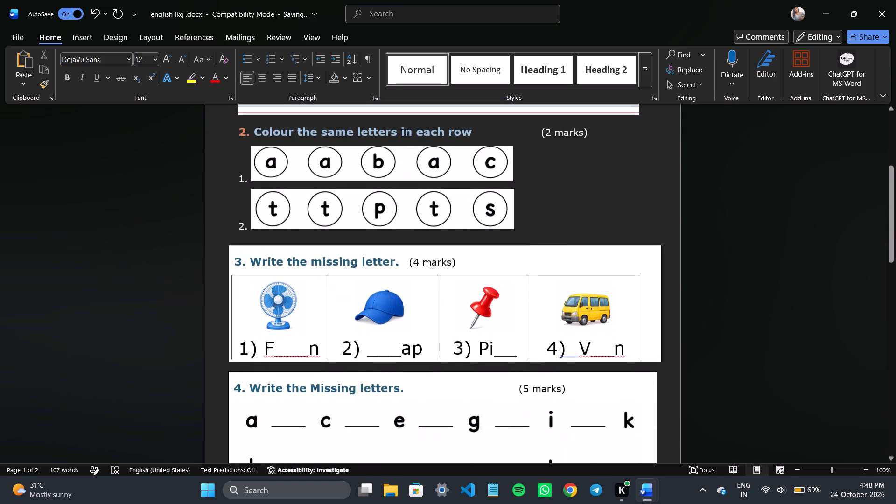
scroll(534, 330, "down", 1)
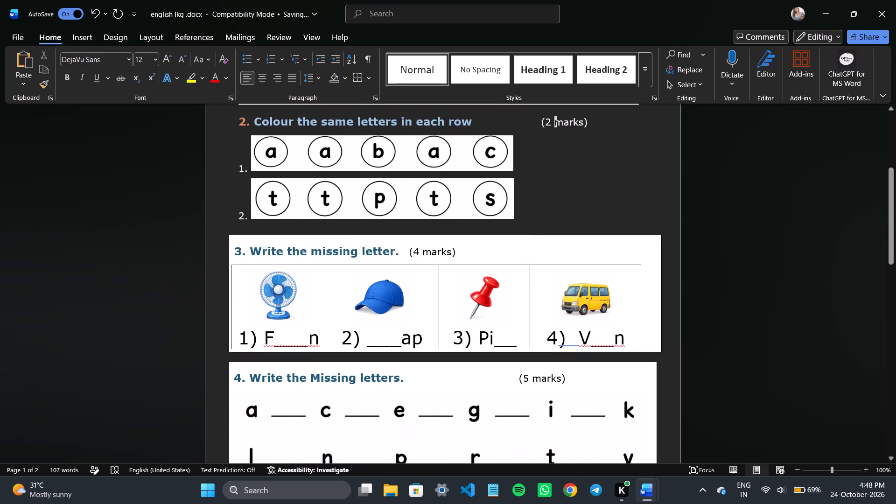
scroll(534, 330, "down", 1)
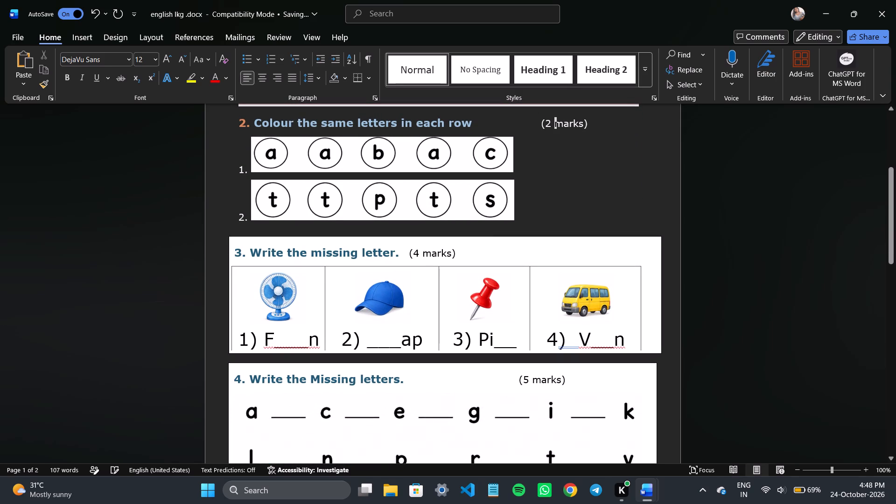
scroll(534, 330, "down", 1)
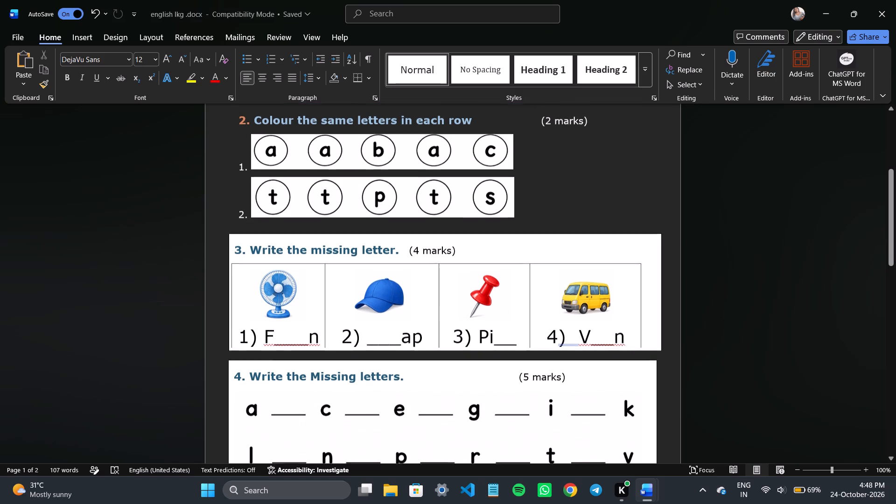
scroll(534, 330, "down", 2)
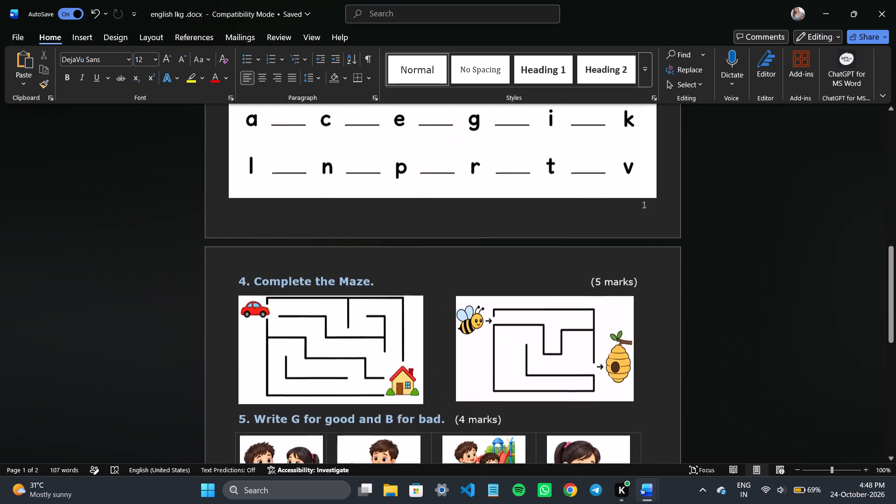
scroll(534, 330, "down", 6)
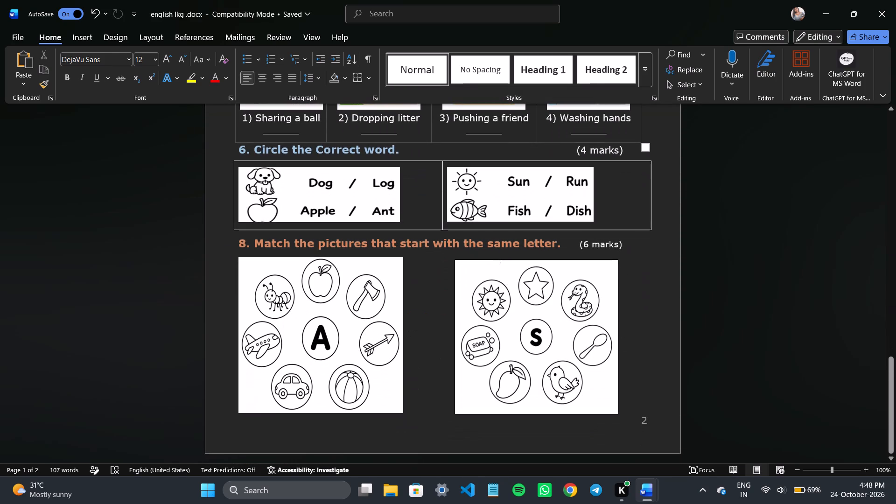
scroll(534, 330, "up", 1)
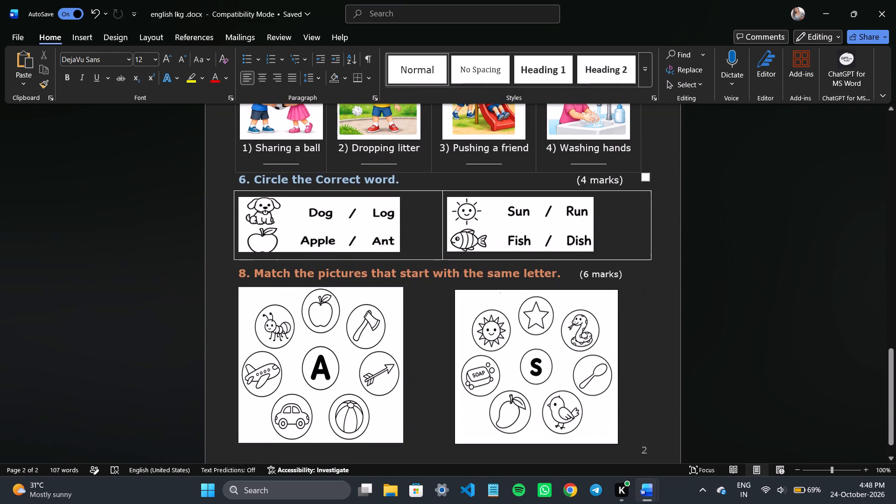
scroll(534, 330, "up", 3)
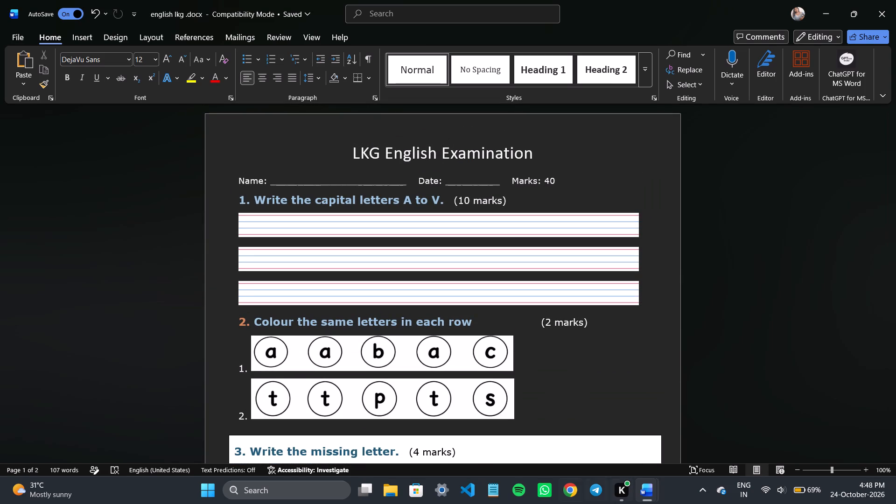
scroll(486, 412, "up", 1)
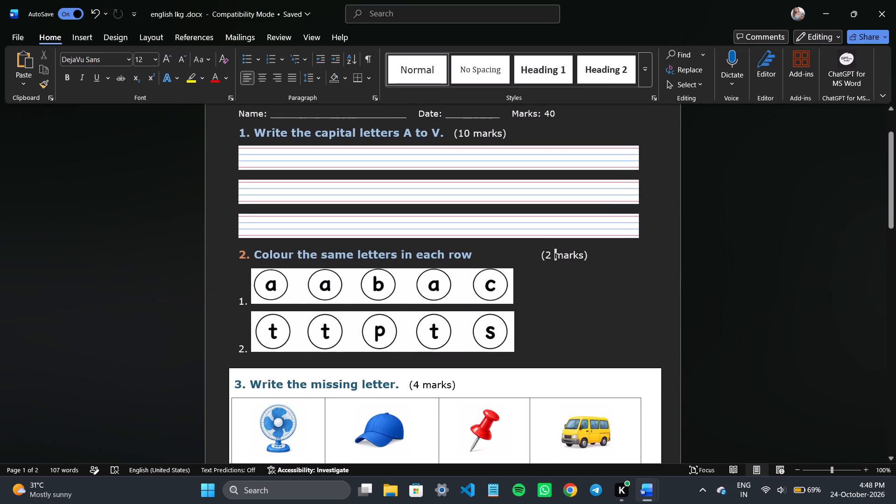
scroll(486, 412, "down", 1)
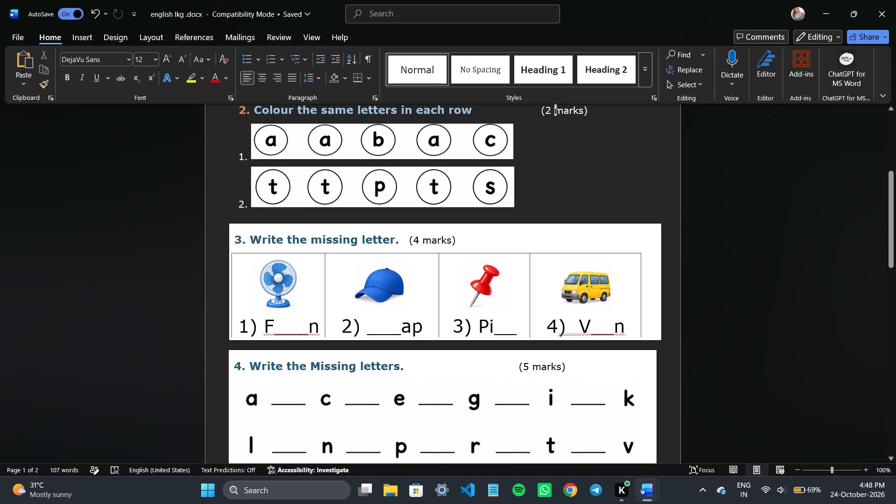
scroll(486, 412, "down", 1)
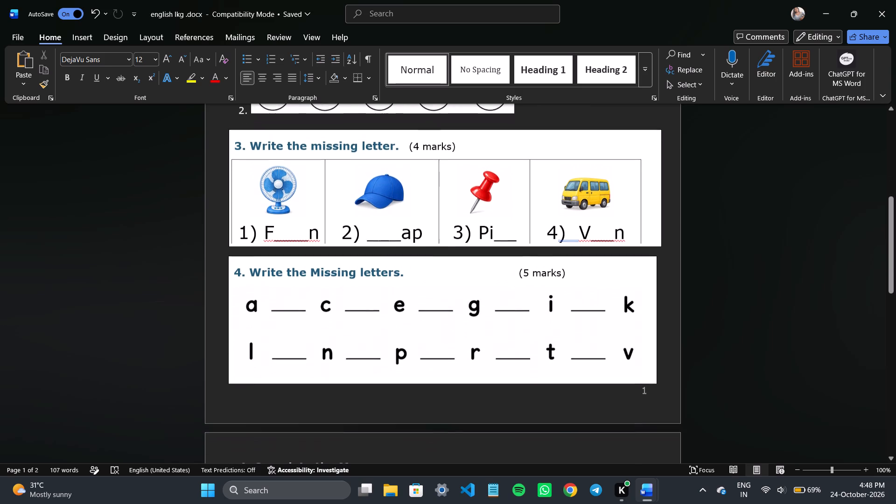
scroll(486, 412, "down", 1)
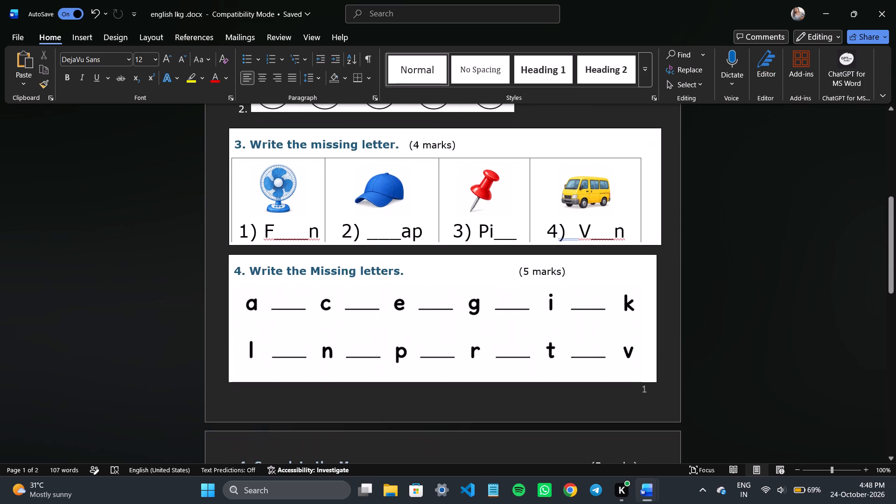
scroll(486, 412, "down", 1)
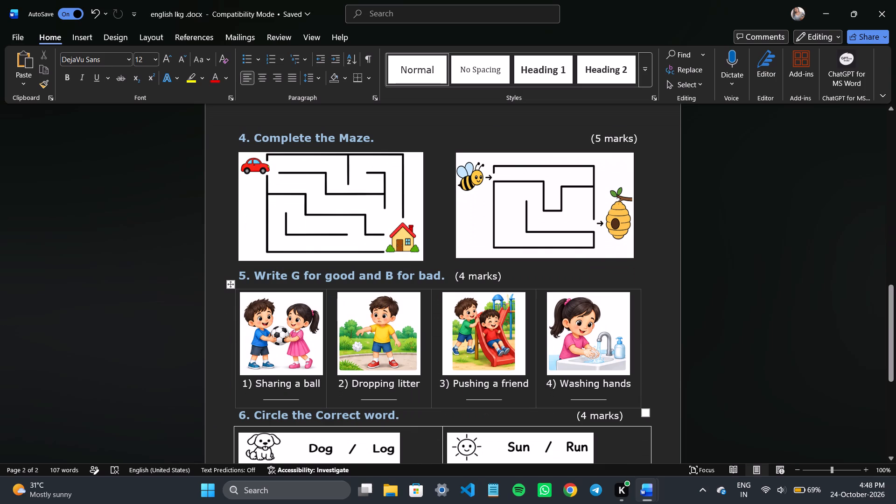
scroll(486, 412, "down", 1)
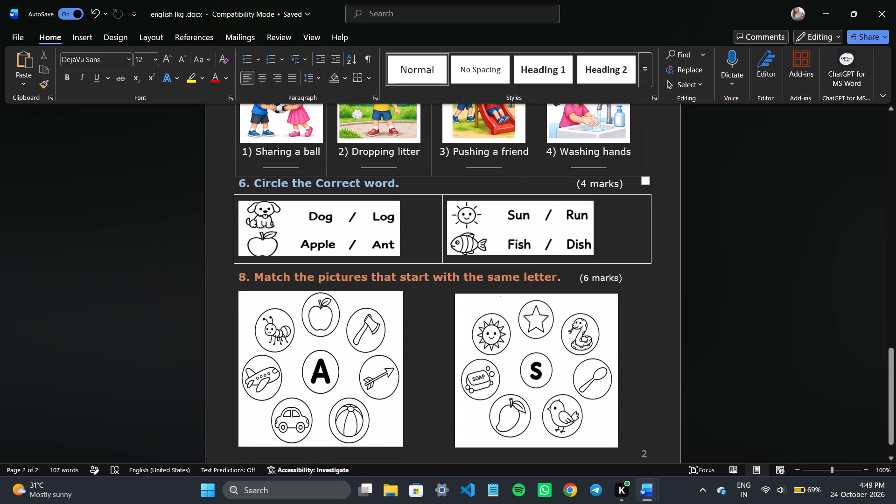
scroll(486, 412, "up", 6)
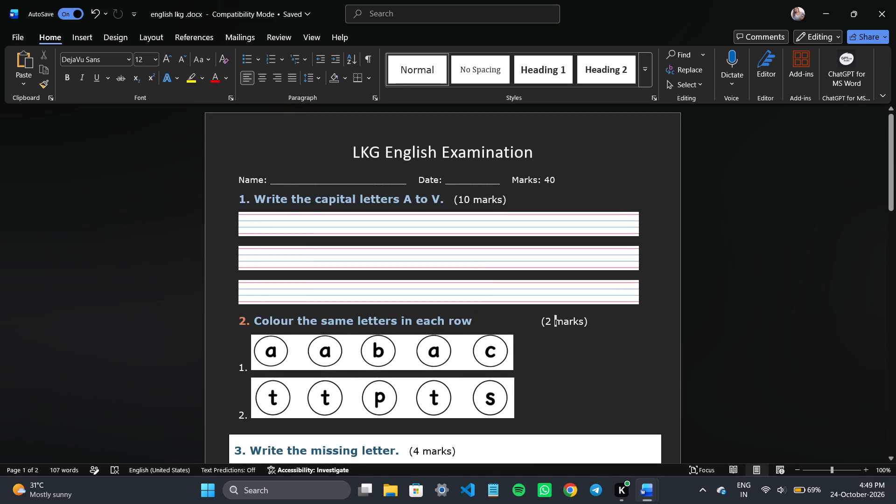
scroll(486, 412, "down", 1)
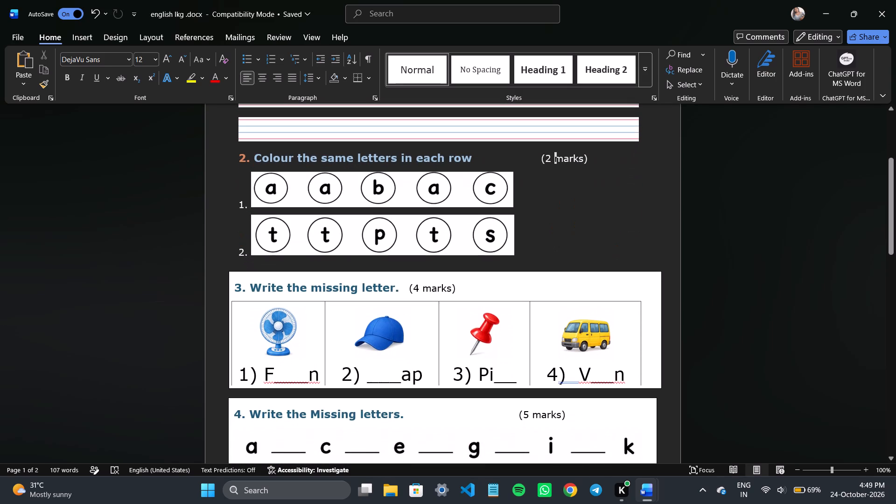